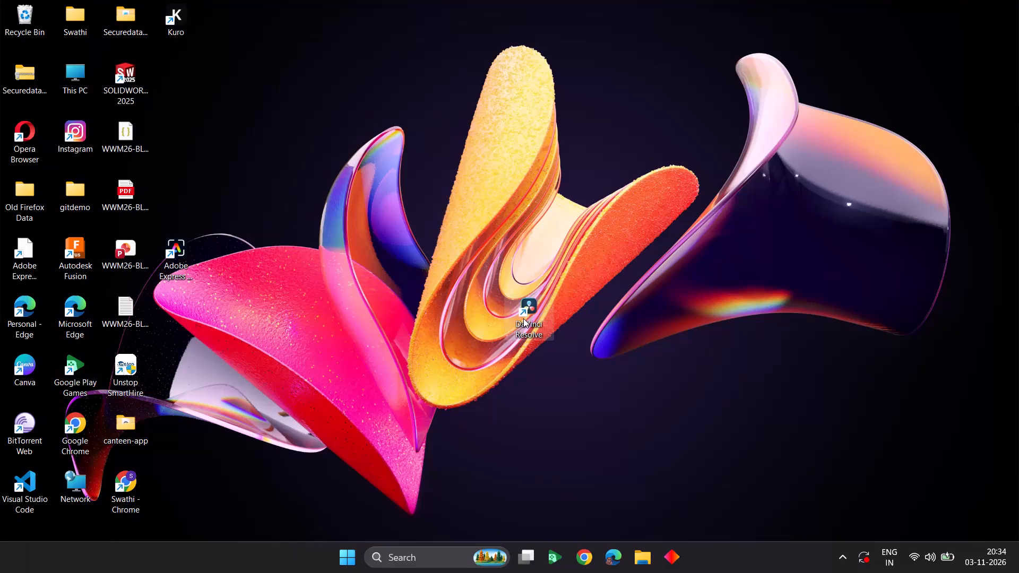
Launch DaVinci Resolve and open the "lyrics song" project.
triple_click(526, 311)
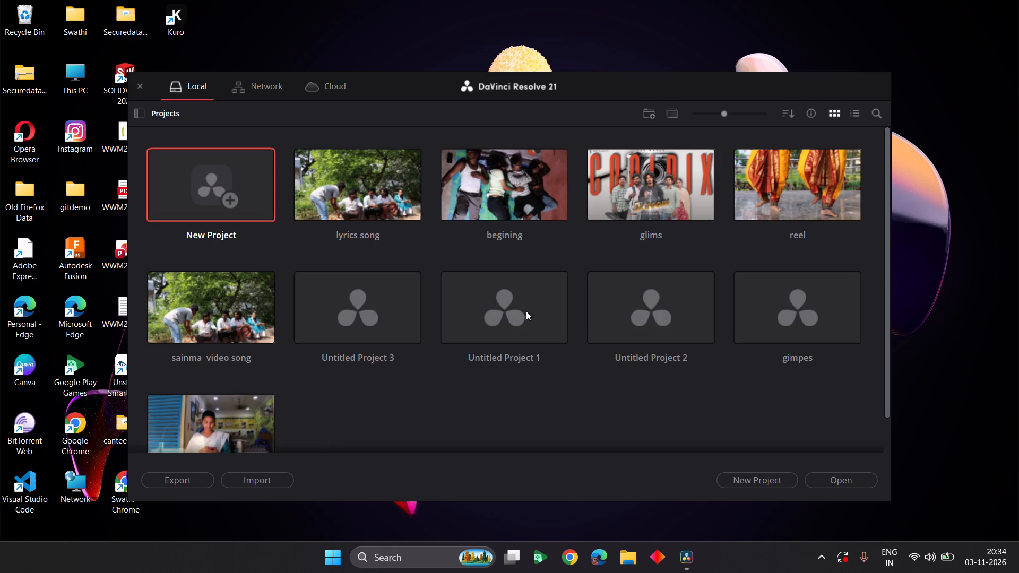
double_click(391, 206)
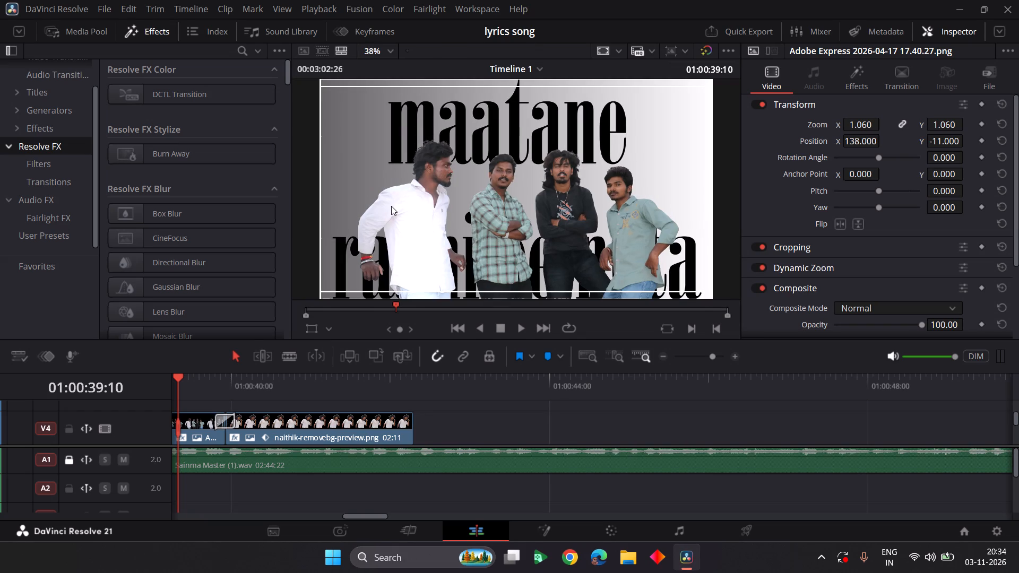
Switch to the Cut page and preview the end of the edited section full screen from the current playhead position.
scroll(378, 394, "right", 2)
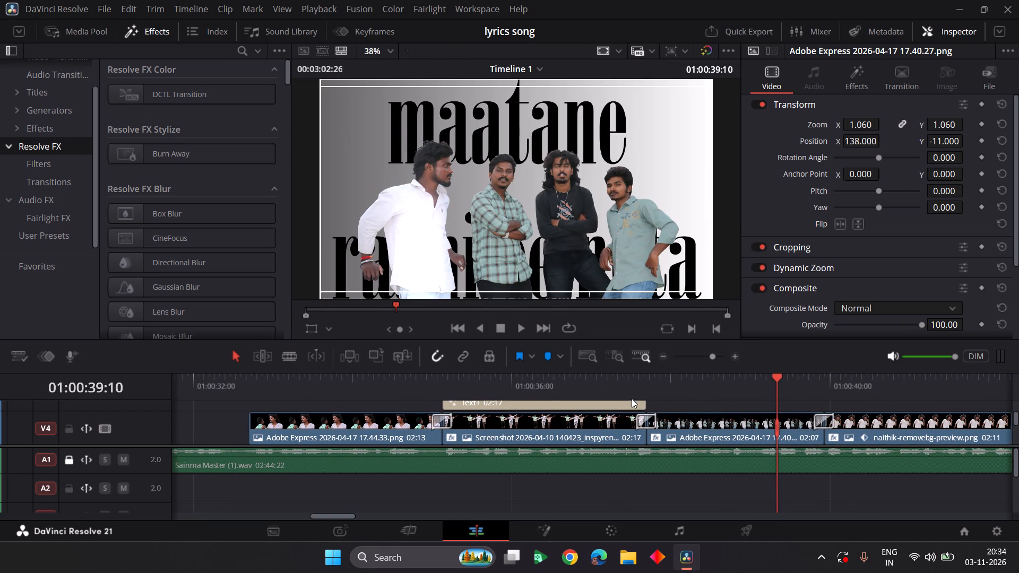
left_click(413, 528)
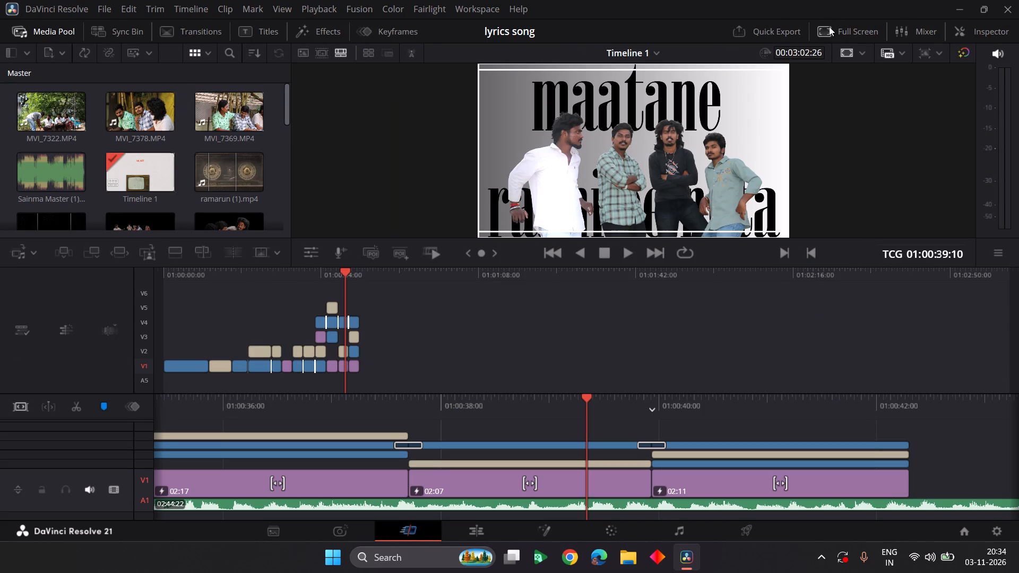
left_click(829, 31)
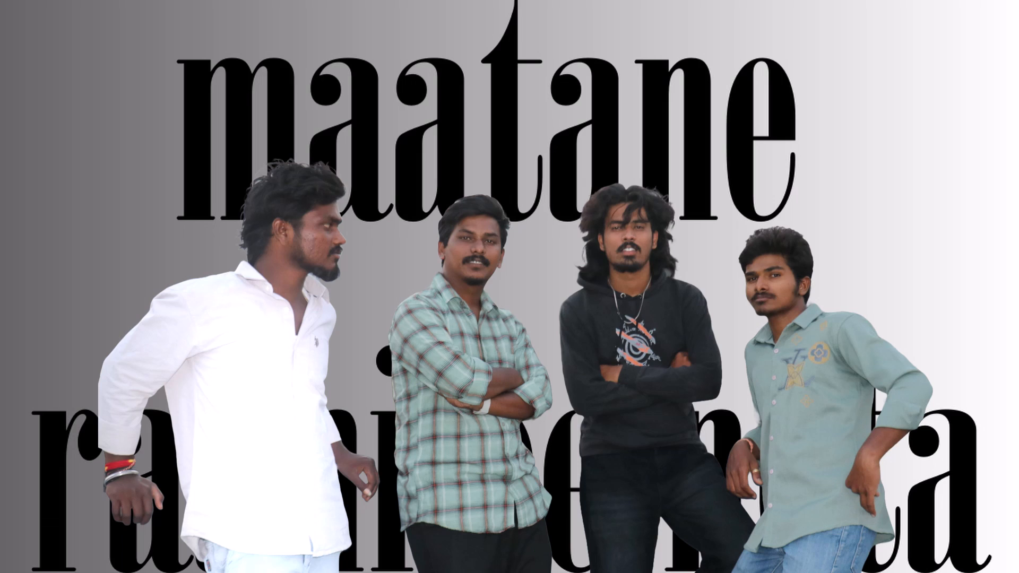
key("space")
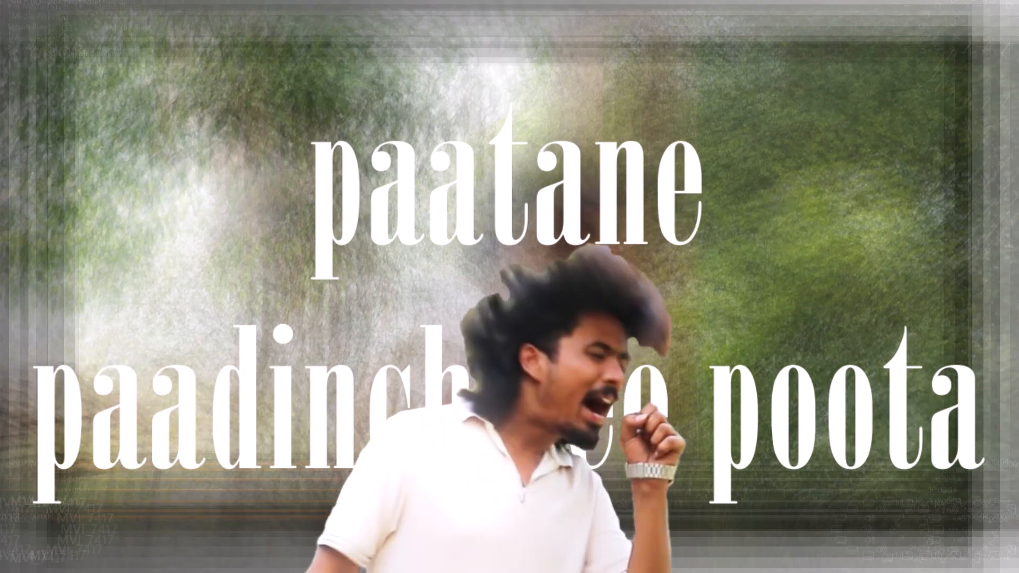
key("space")
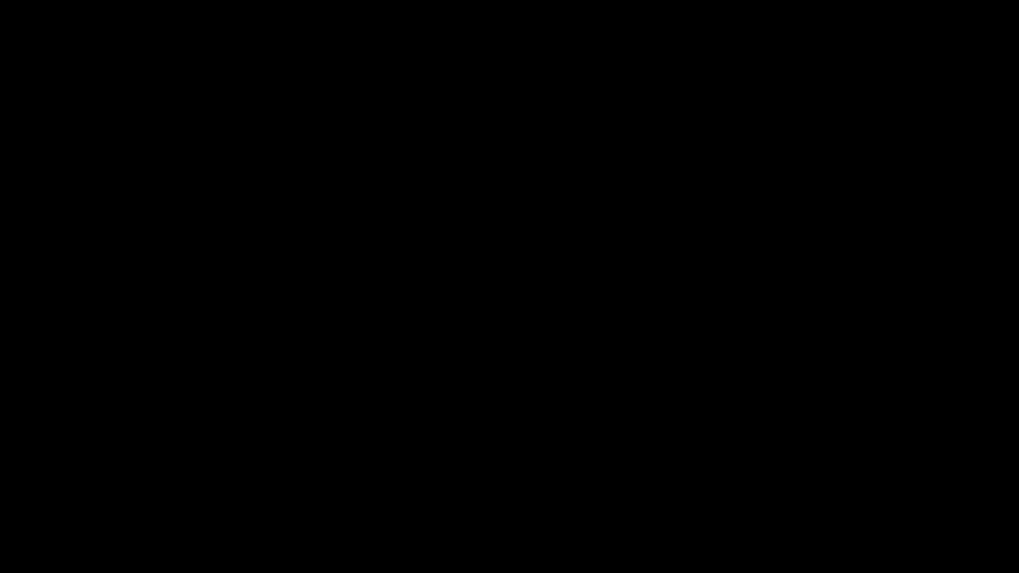
key("Escape")
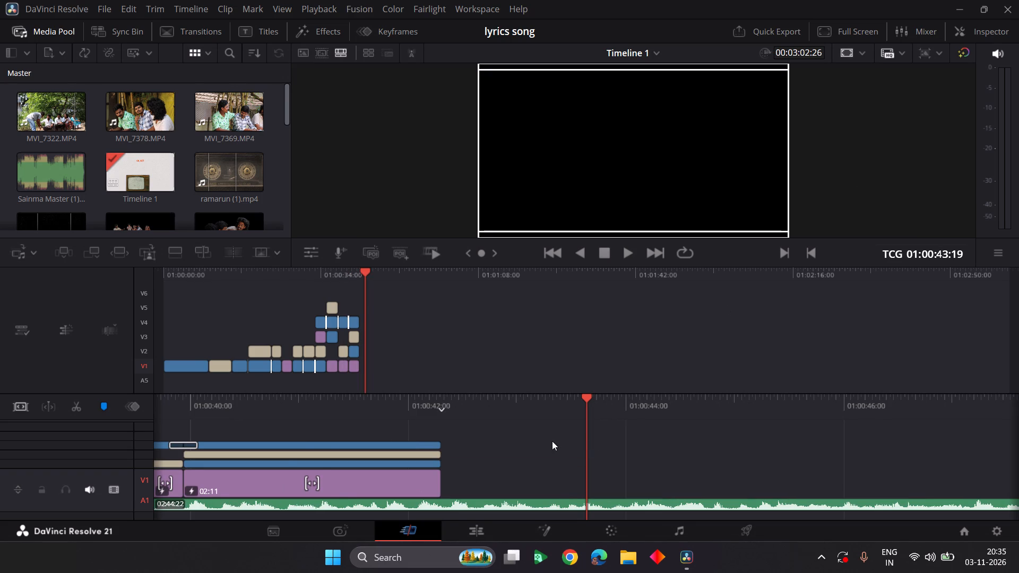
Replay and scrub the final "paatane paadinche" lyric clip in the timeline viewer to examine its text and cutout animation.
scroll(552, 441, "right", 1)
key("space")
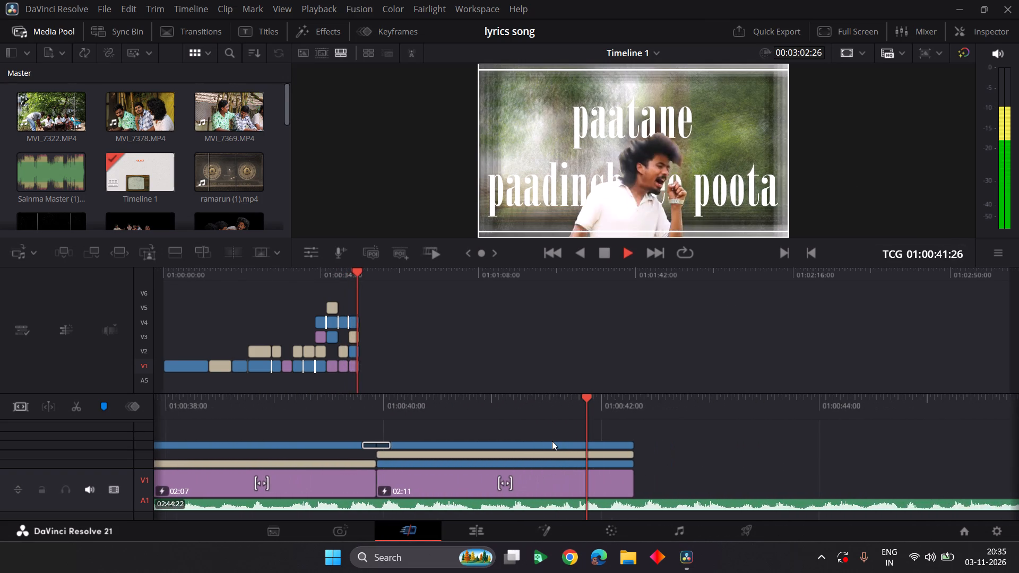
key("space")
scroll(552, 441, "right", 1)
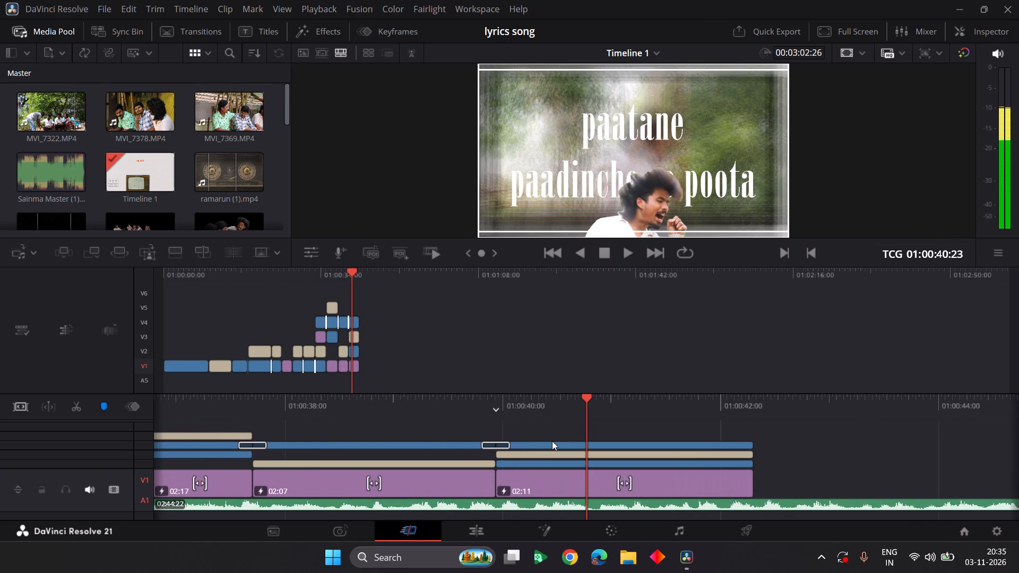
scroll(552, 441, "right", 1)
key("space")
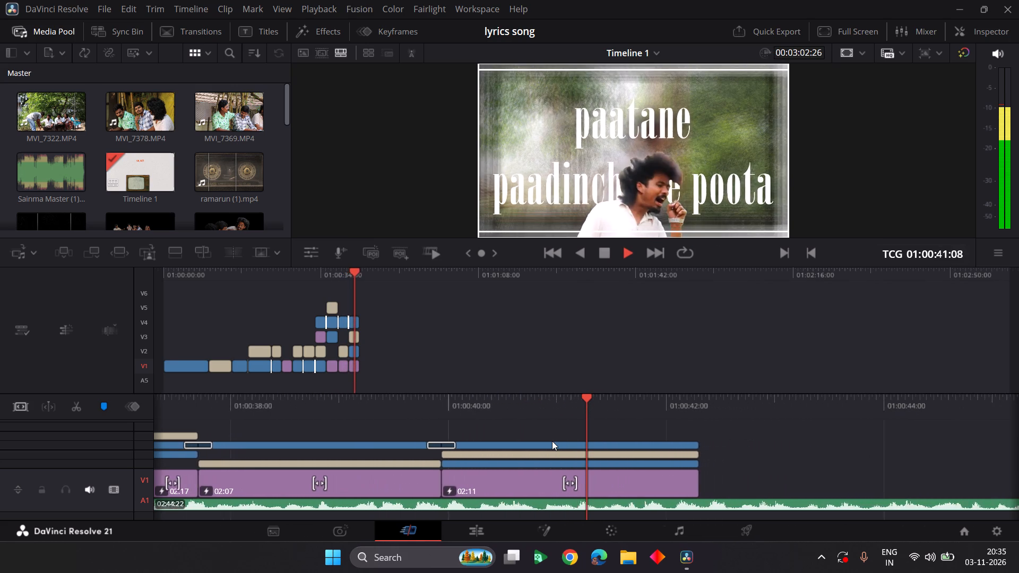
key("space")
scroll(552, 441, "up", 1)
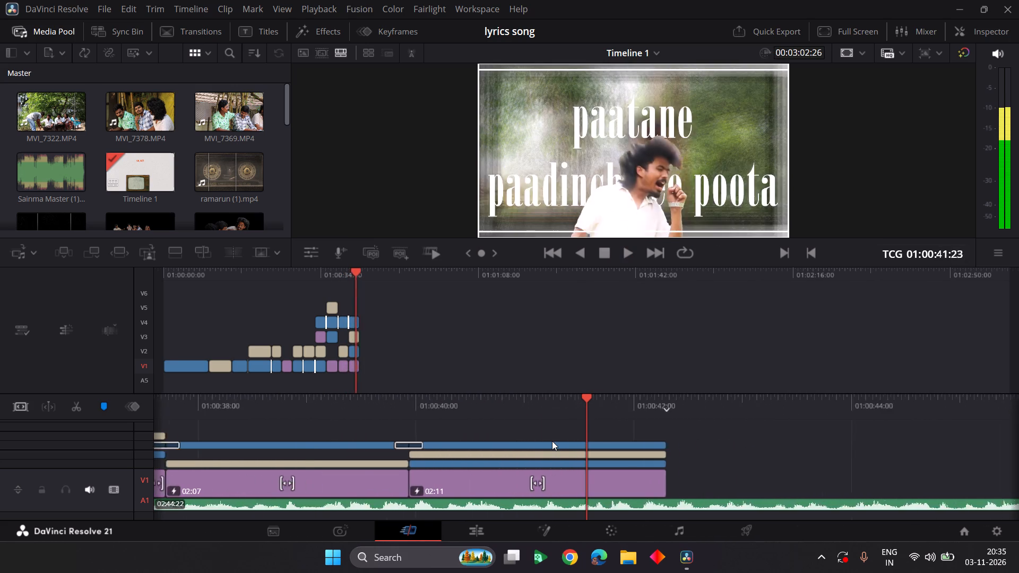
scroll(552, 441, "up", 1)
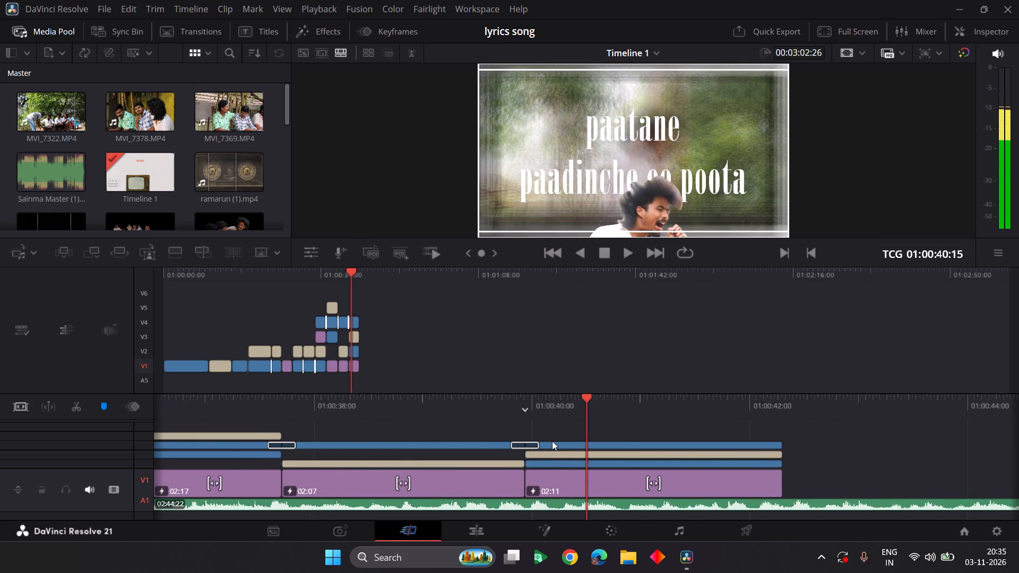
scroll(552, 441, "up", 2)
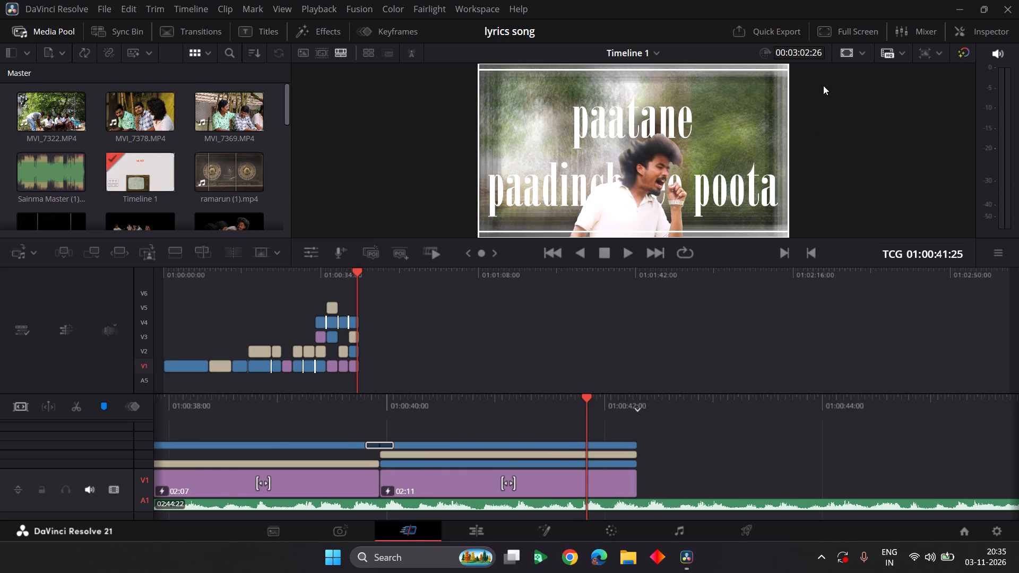
Replay the final "paatane" lyric clip full screen up to its last frame.
left_click(828, 30)
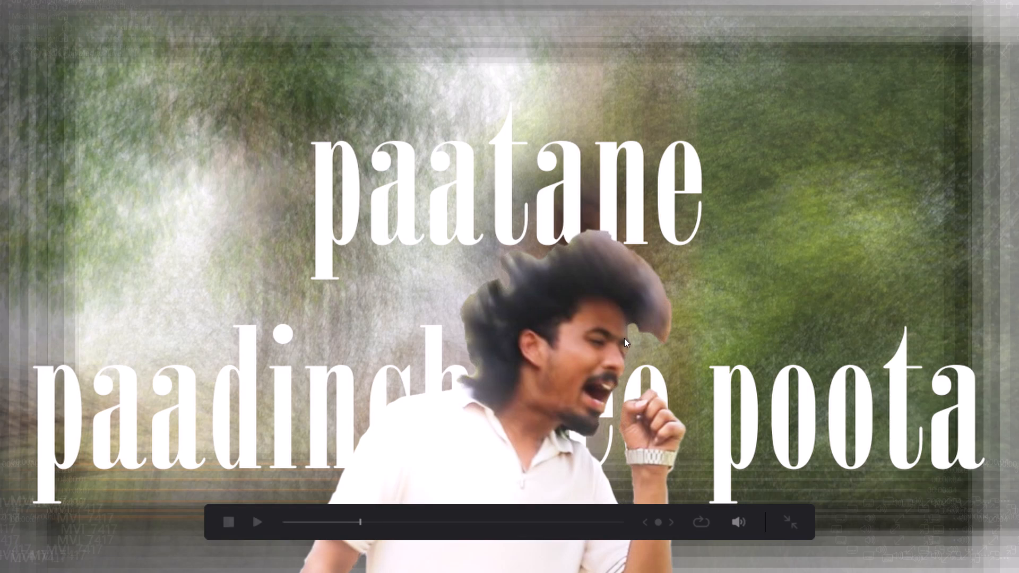
left_click(354, 521)
key("space")
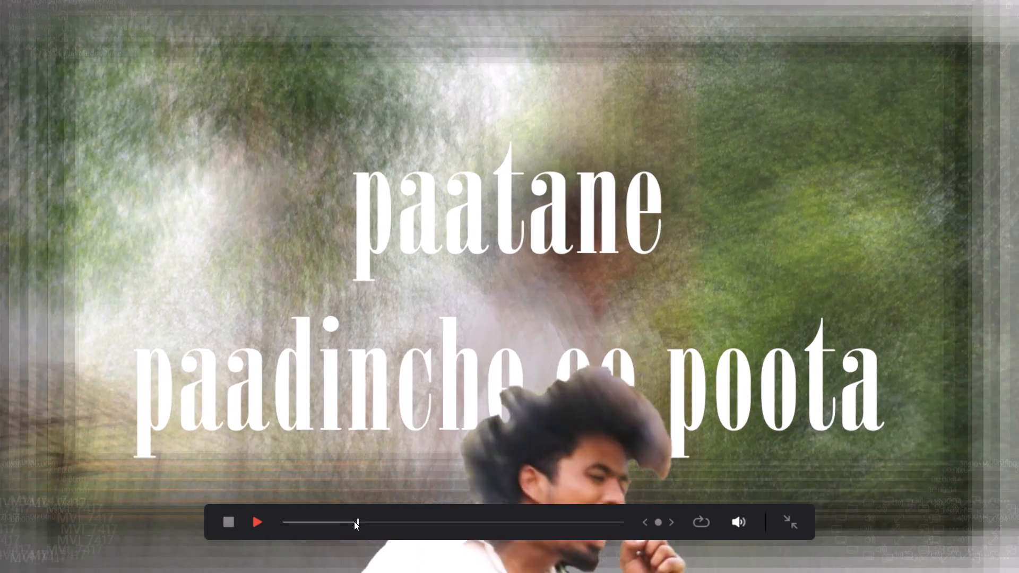
key("space")
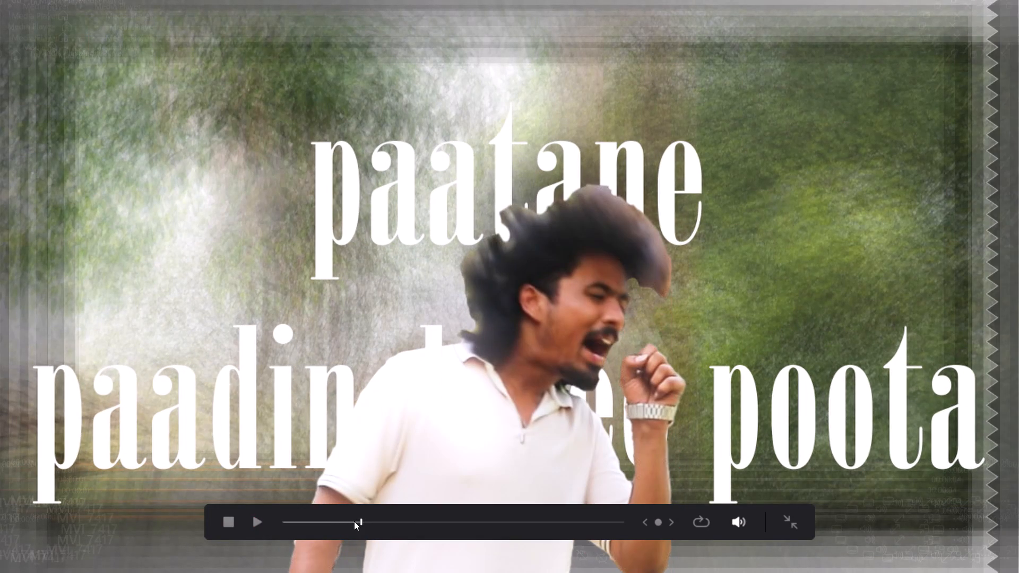
key("Escape")
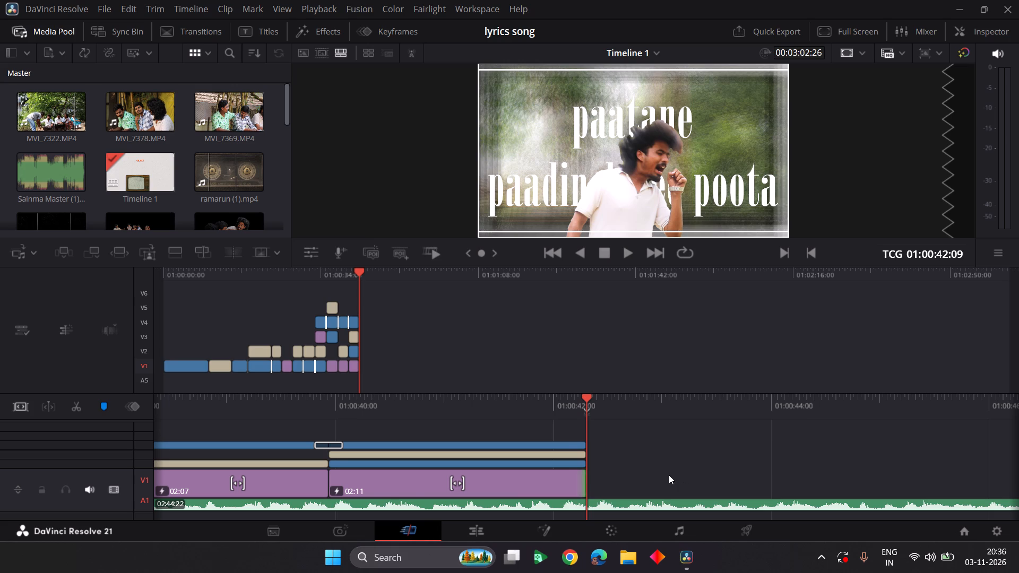
Review the edited lyric section full screen from about 01:00:27:13 through the end of the last video clip.
scroll(669, 475, "right", 4)
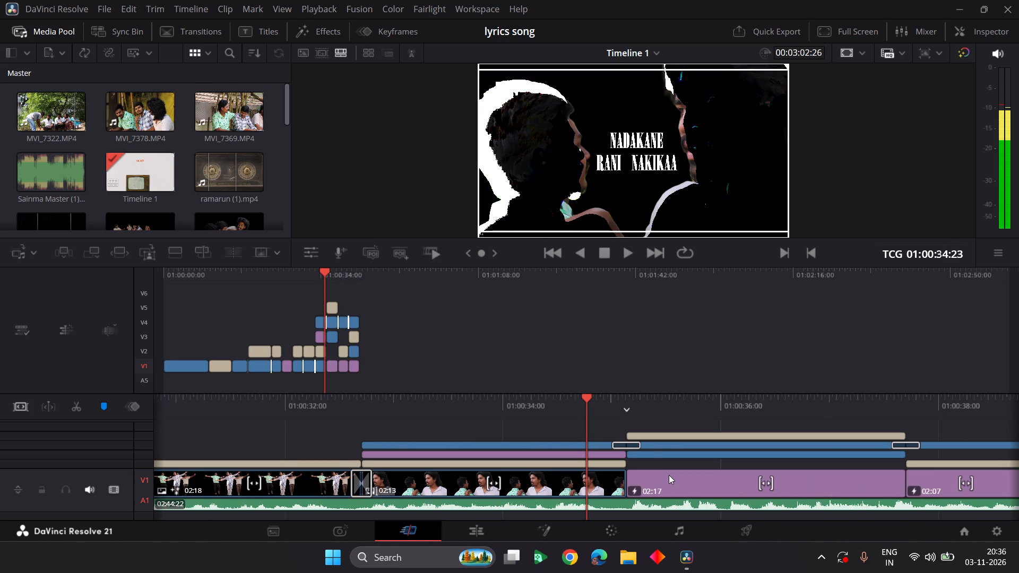
scroll(669, 475, "right", 1)
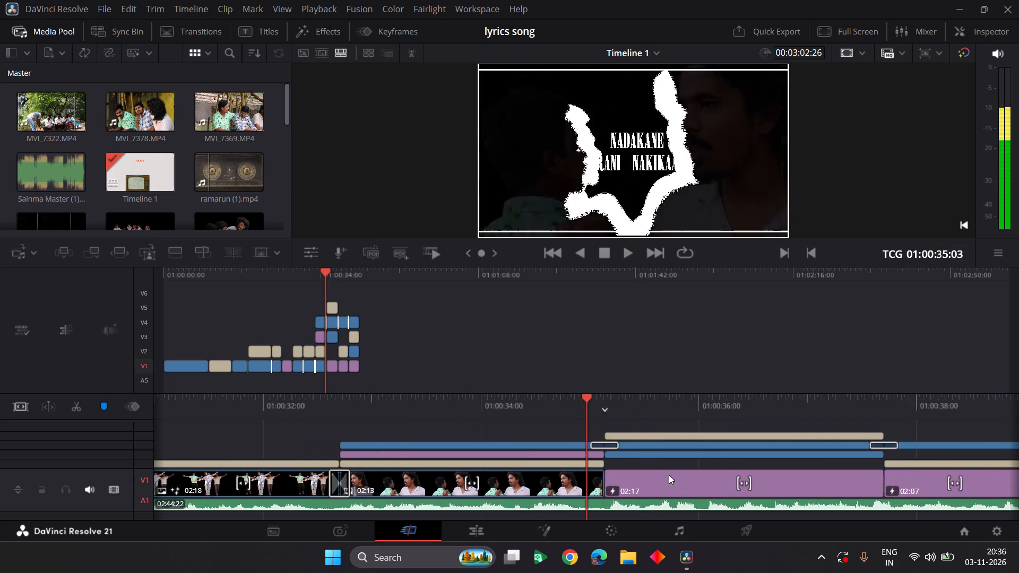
scroll(669, 475, "right", 3)
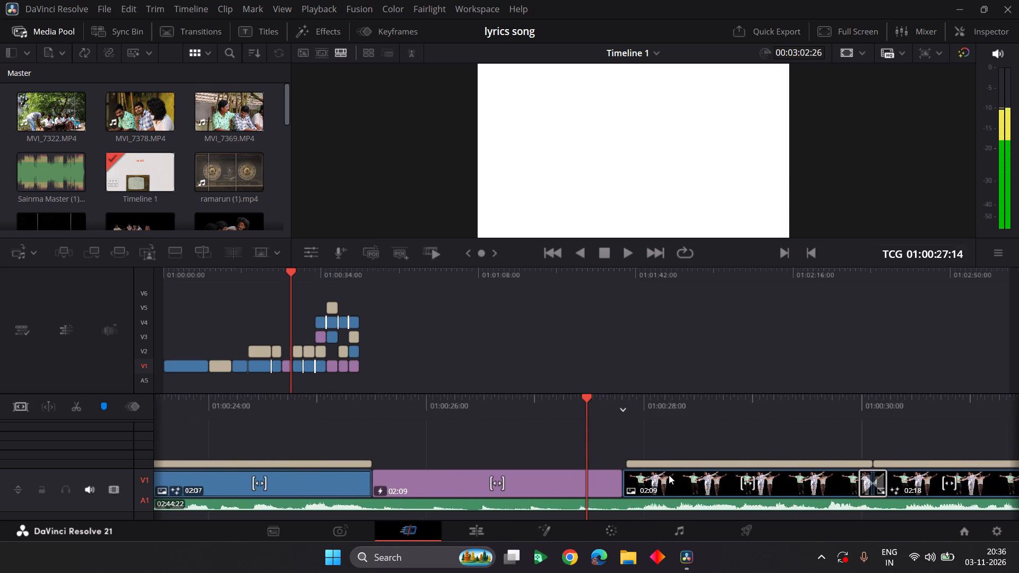
scroll(669, 475, "right", 1)
left_click(842, 37)
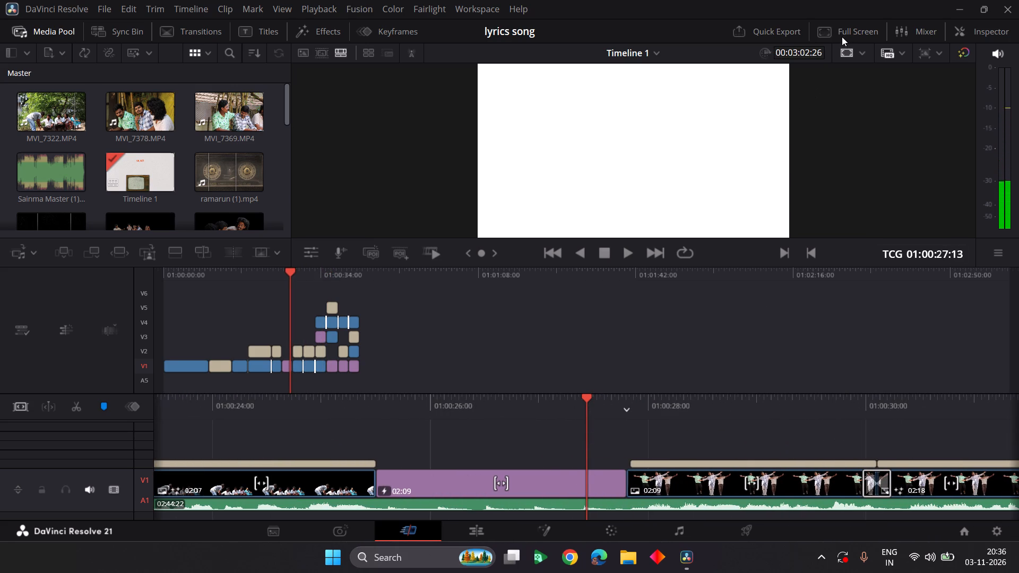
key("space")
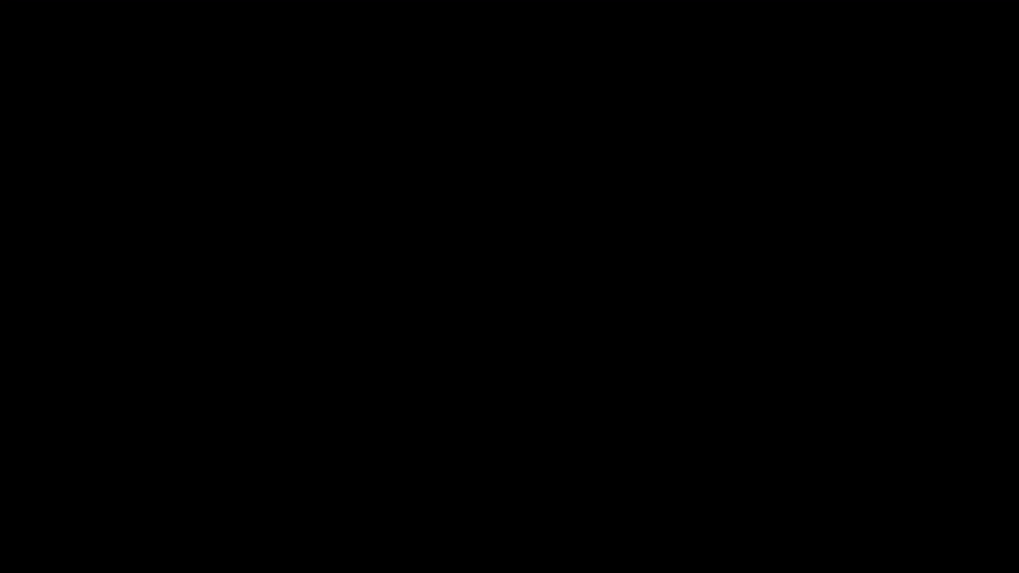
key("space")
key("Escape")
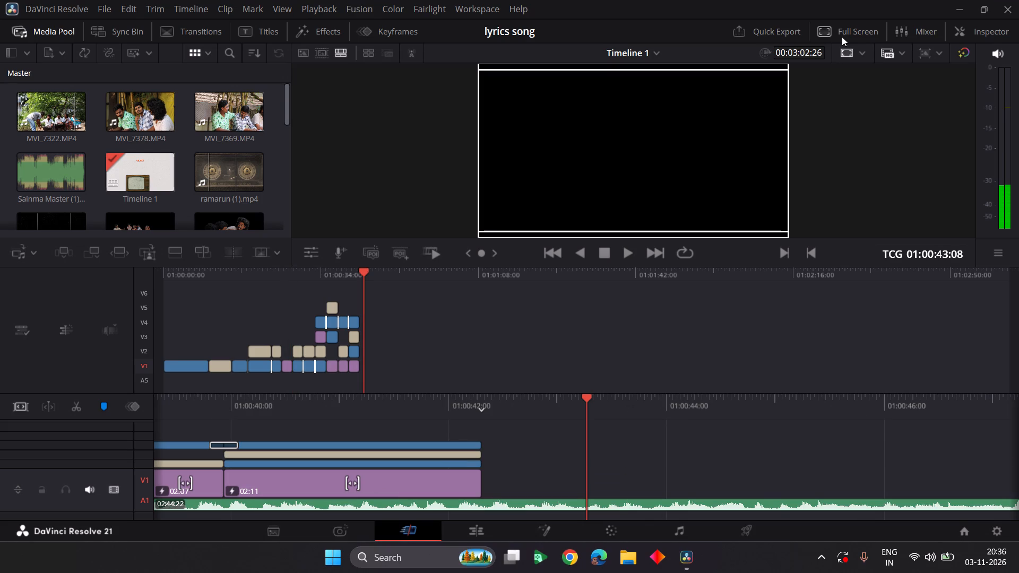
Scrub through the remaining audio-only part of the timeline to examine what still lacks visuals.
scroll(668, 454, "left", 10)
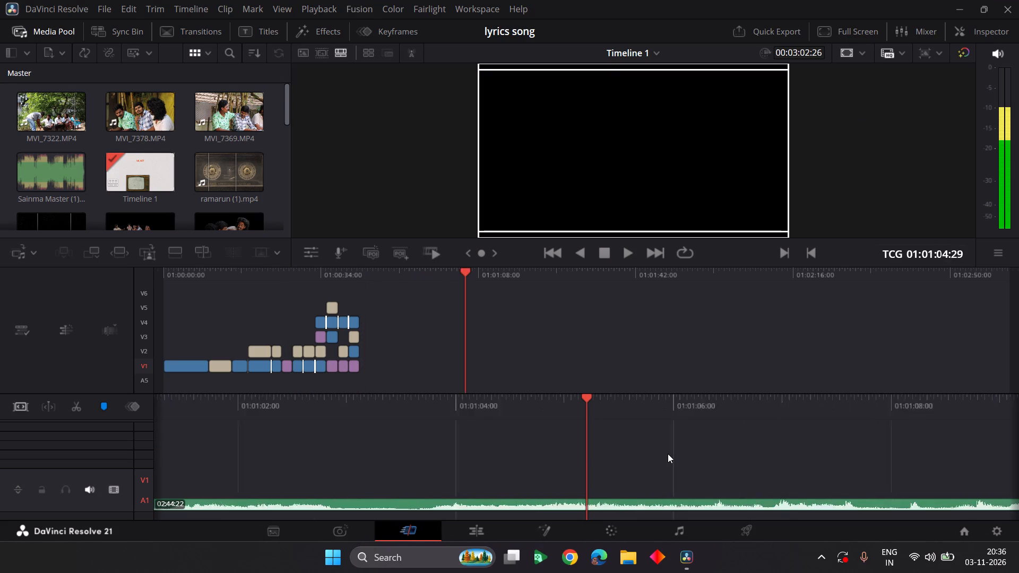
scroll(668, 454, "left", 16)
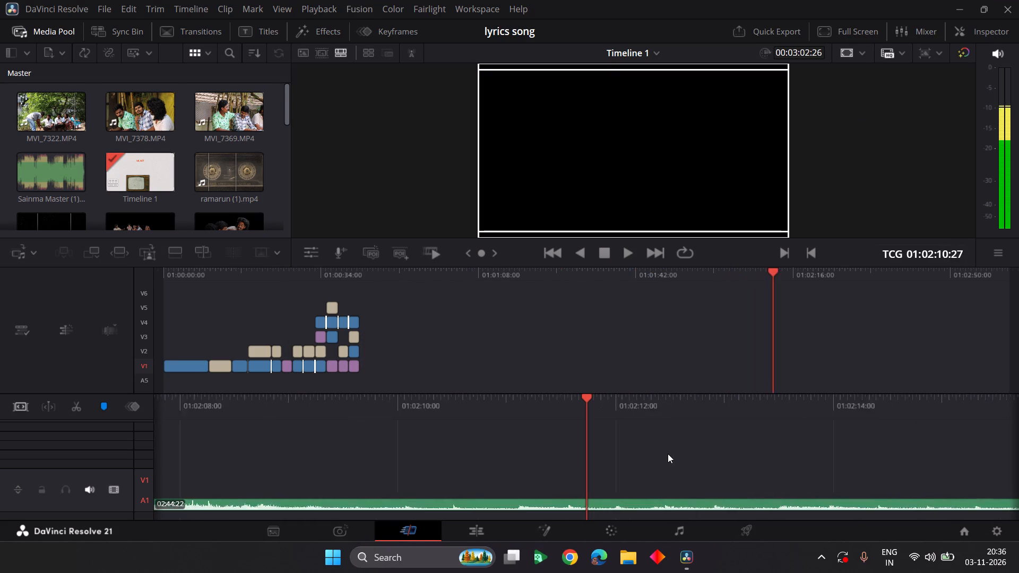
scroll(668, 454, "left", 12)
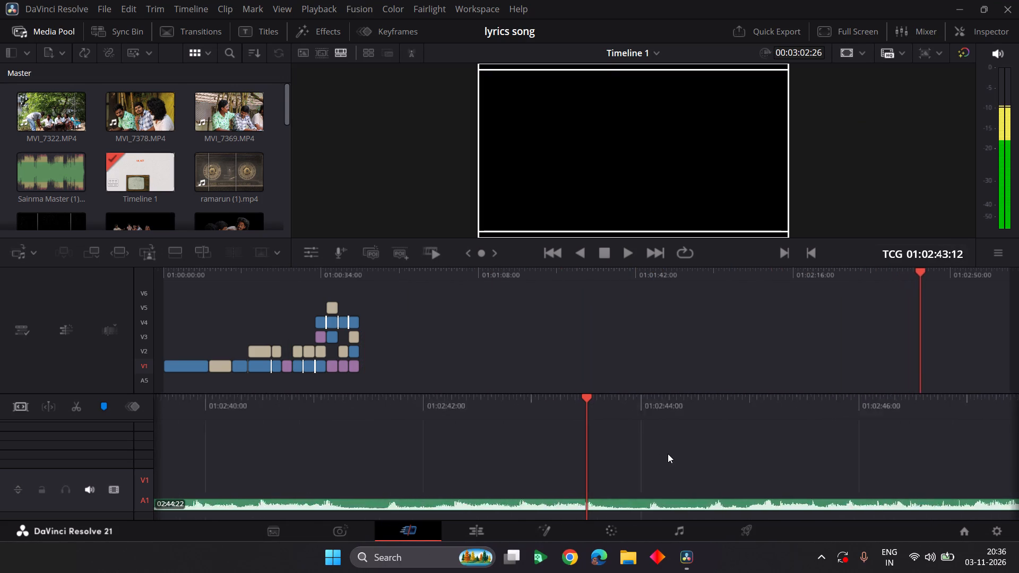
scroll(668, 454, "left", 2)
scroll(668, 454, "right", 5)
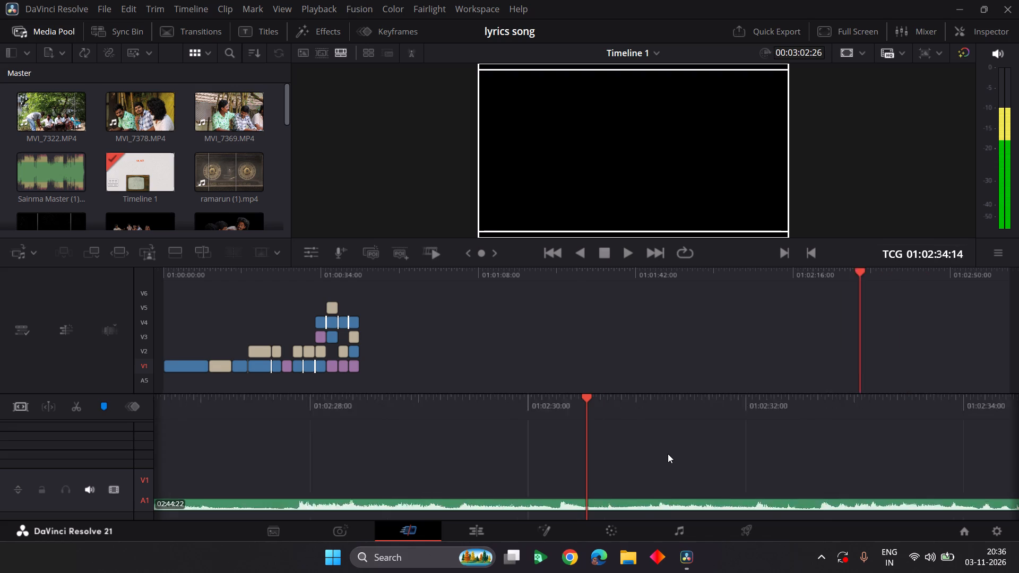
scroll(668, 454, "right", 14)
scroll(668, 454, "left", 1)
scroll(668, 454, "right", 1)
scroll(668, 454, "left", 4)
scroll(668, 454, "right", 2)
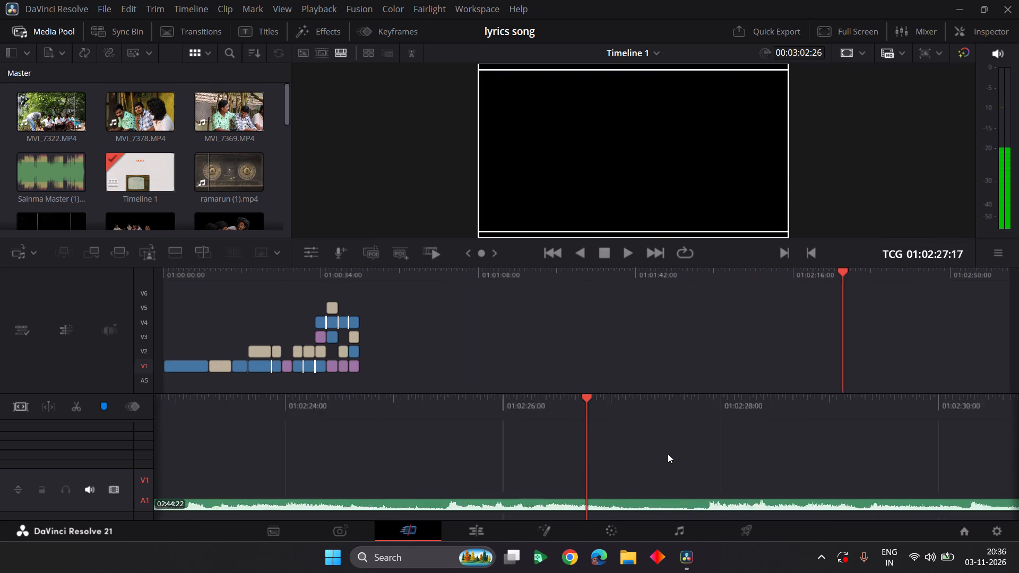
scroll(668, 454, "right", 11)
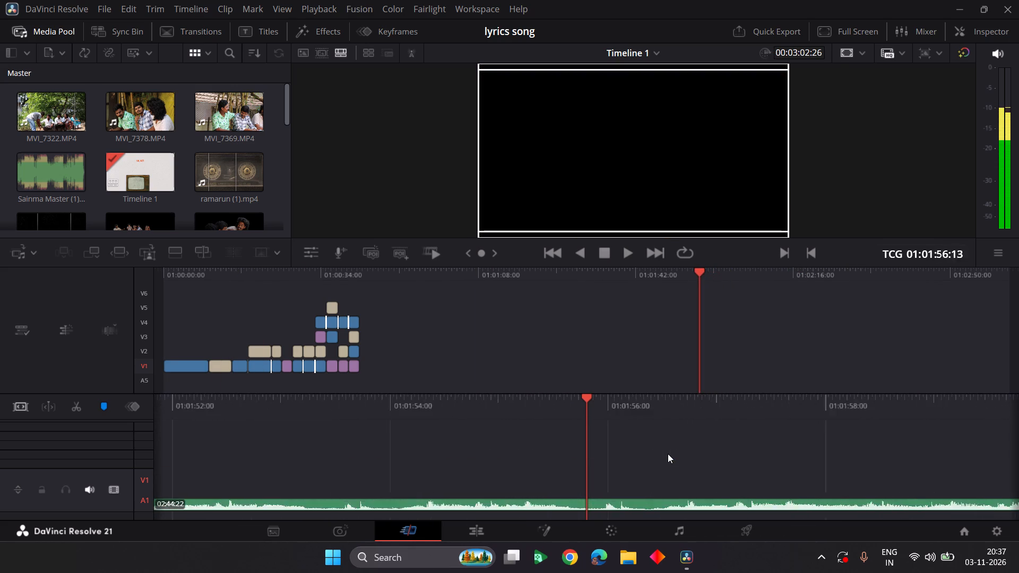
scroll(668, 454, "right", 12)
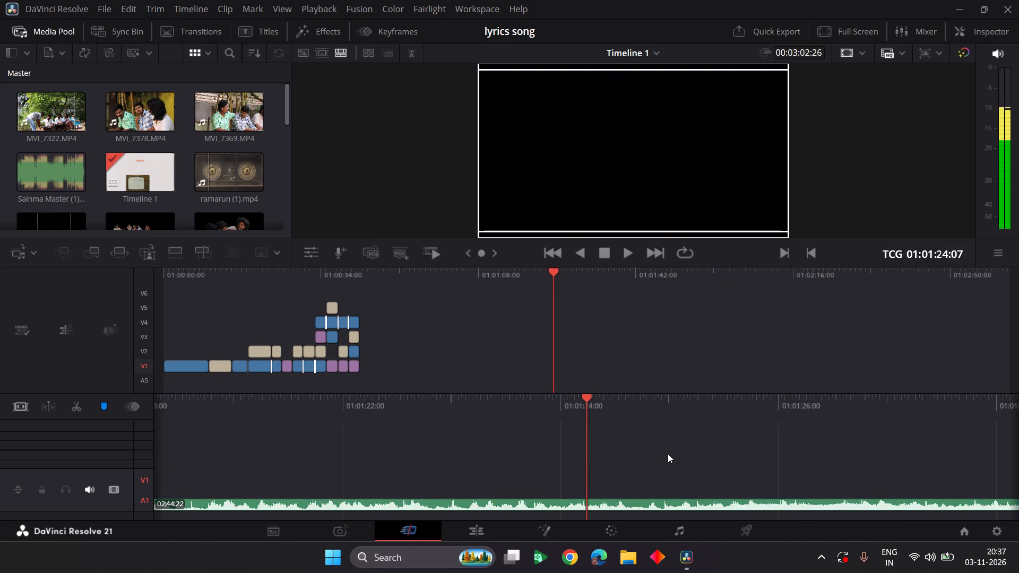
scroll(668, 454, "right", 6)
Place the playhead at the end of the last video clip, at 01:00:42:09.
scroll(668, 454, "left", 2)
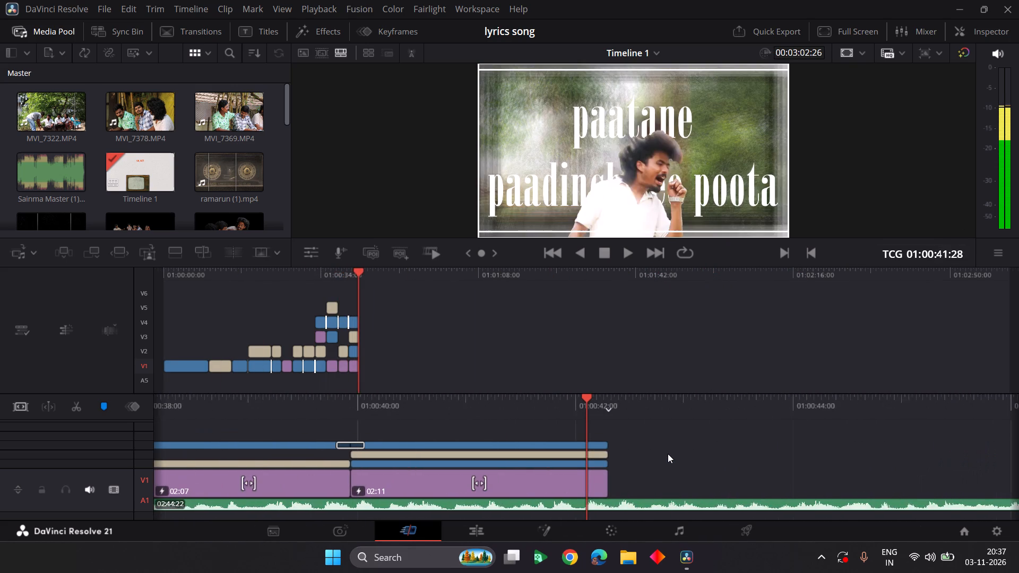
scroll(668, 454, "left", 3)
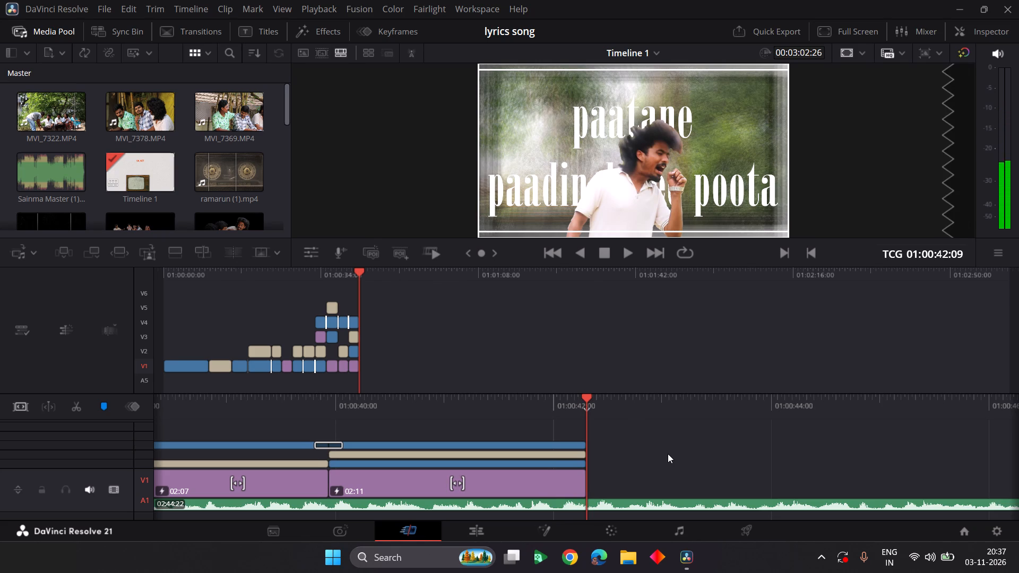
left_click(589, 440)
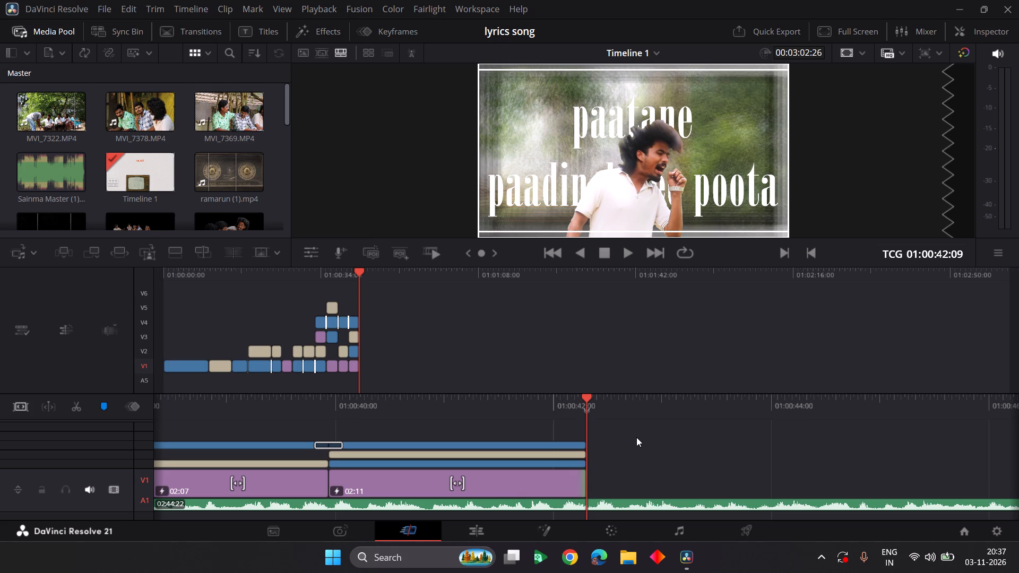
Look through the imported stills and clips in the media pool for material for the next lyric section.
scroll(192, 190, "down", 1)
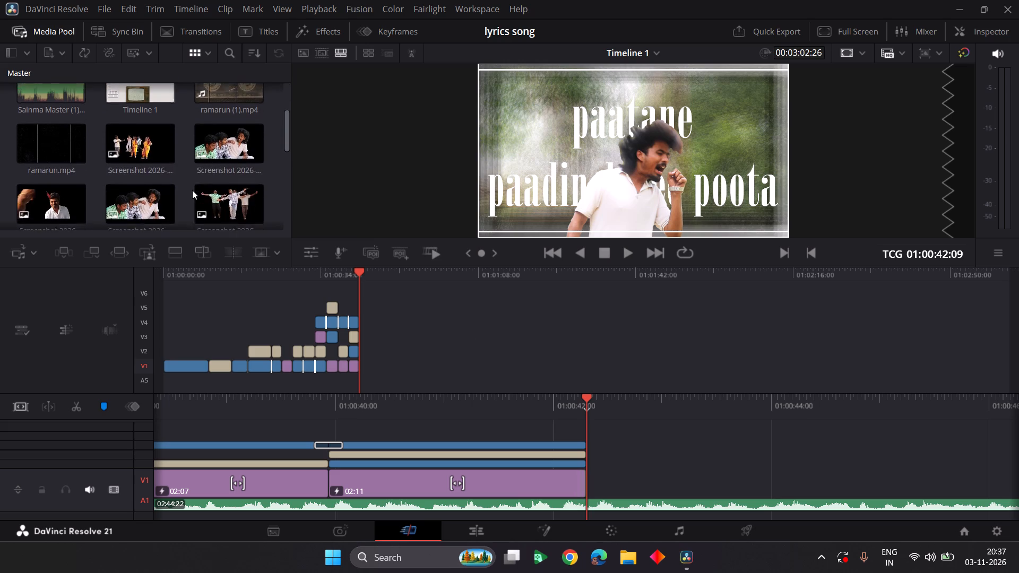
scroll(192, 190, "down", 3)
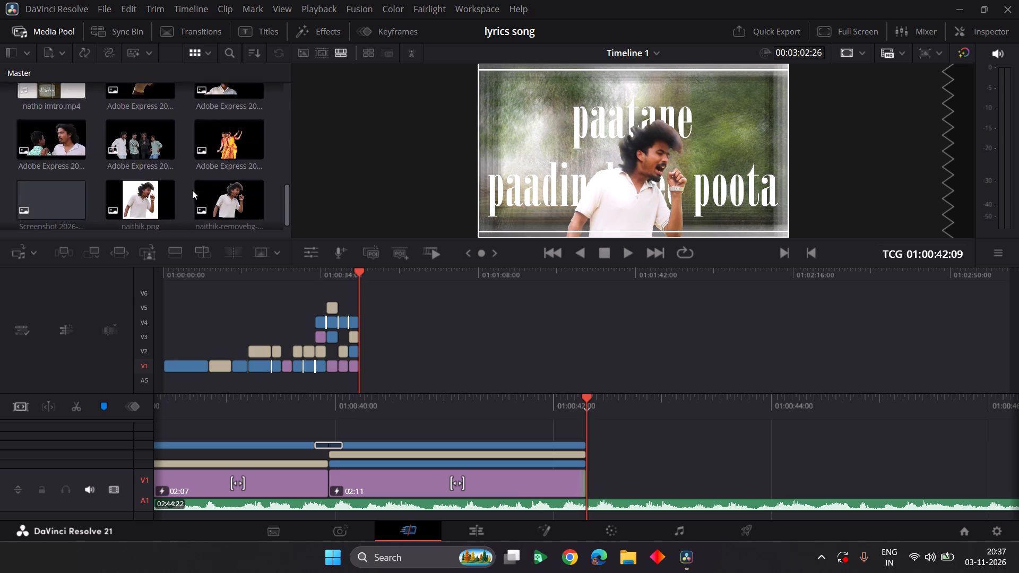
scroll(192, 190, "down", 1)
scroll(192, 190, "up", 4)
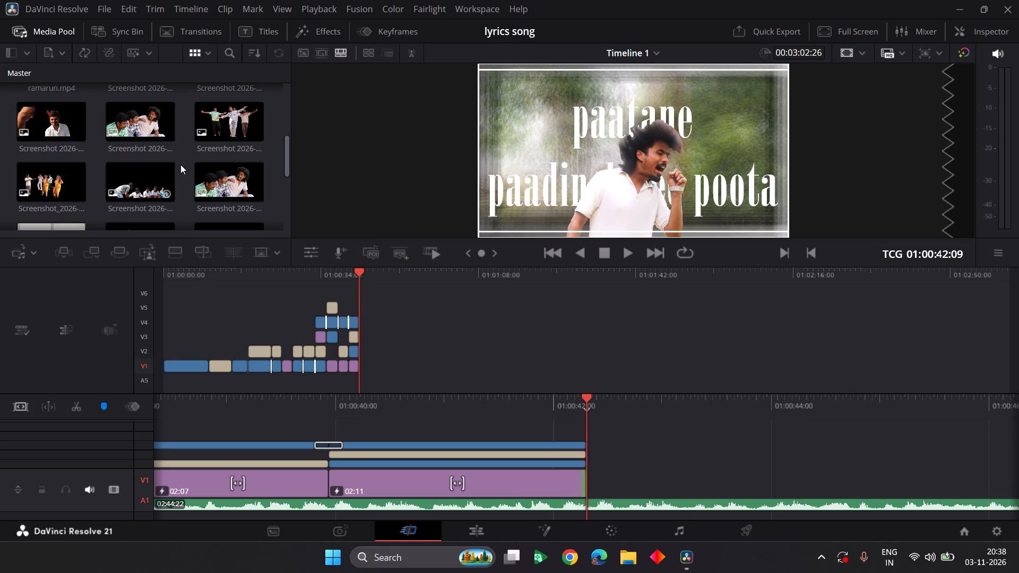
scroll(171, 168, "down", 2)
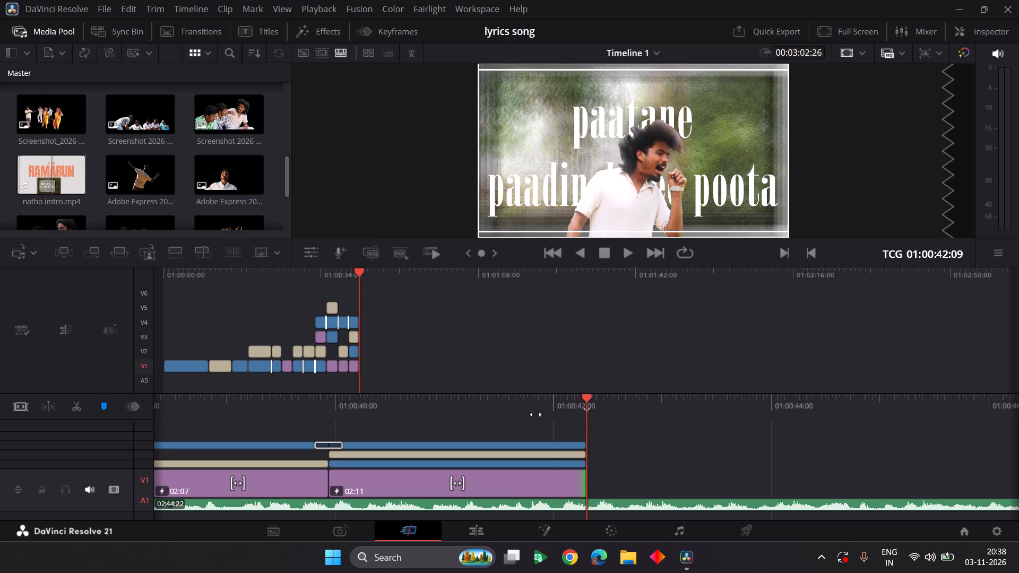
Duplicate the last gradient background clip on V1, placing the copy directly after it at 01:00:42:09.
scroll(536, 414, "right", 1)
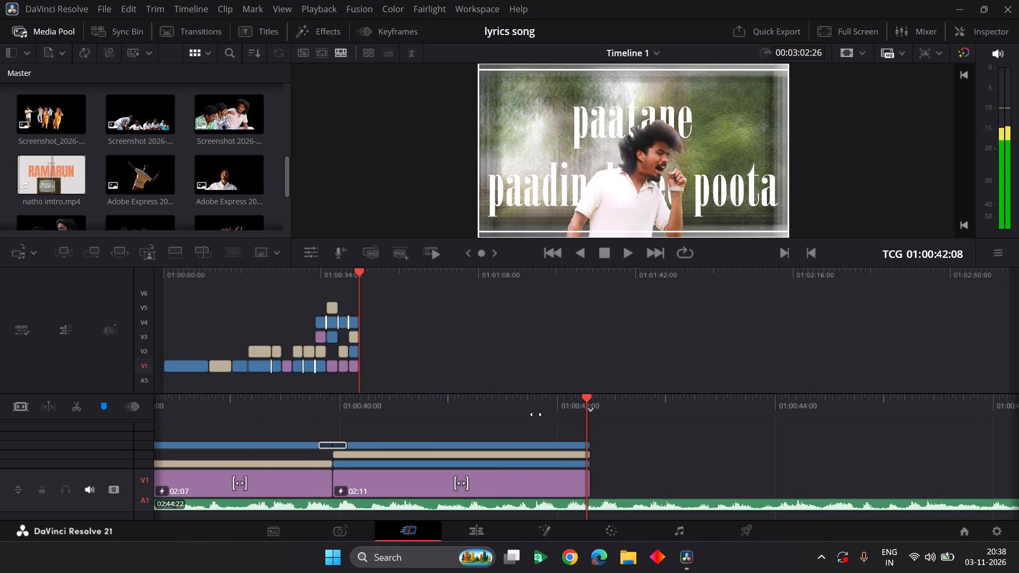
left_click(546, 476)
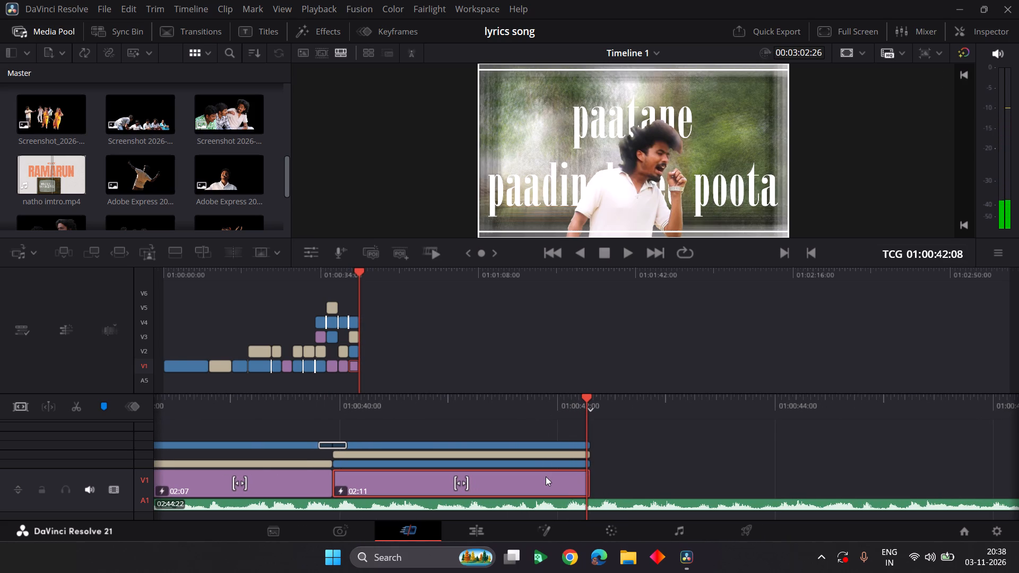
key("ctrl+c")
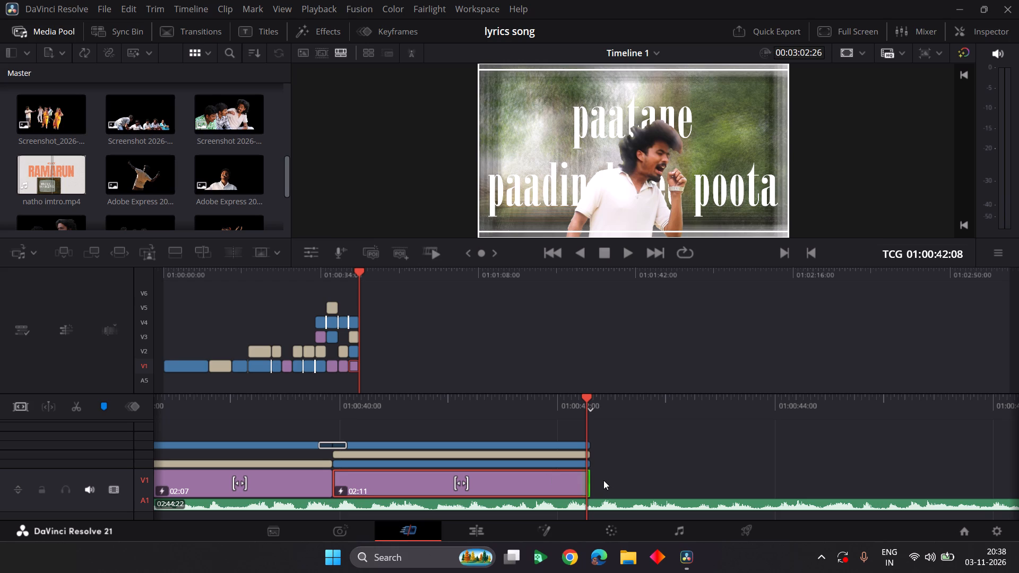
left_click(603, 480)
left_click(595, 409)
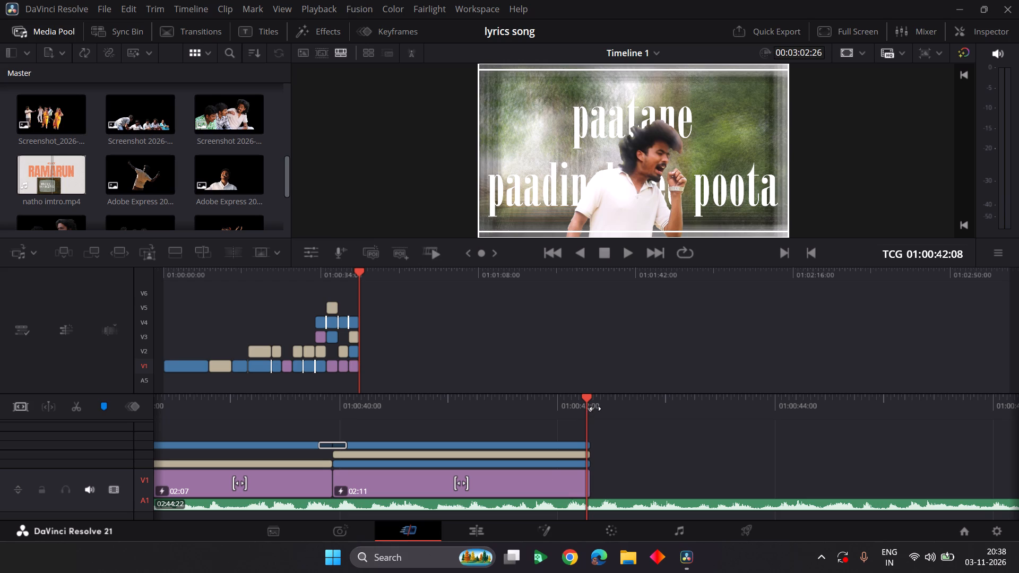
scroll(595, 409, "left", 1)
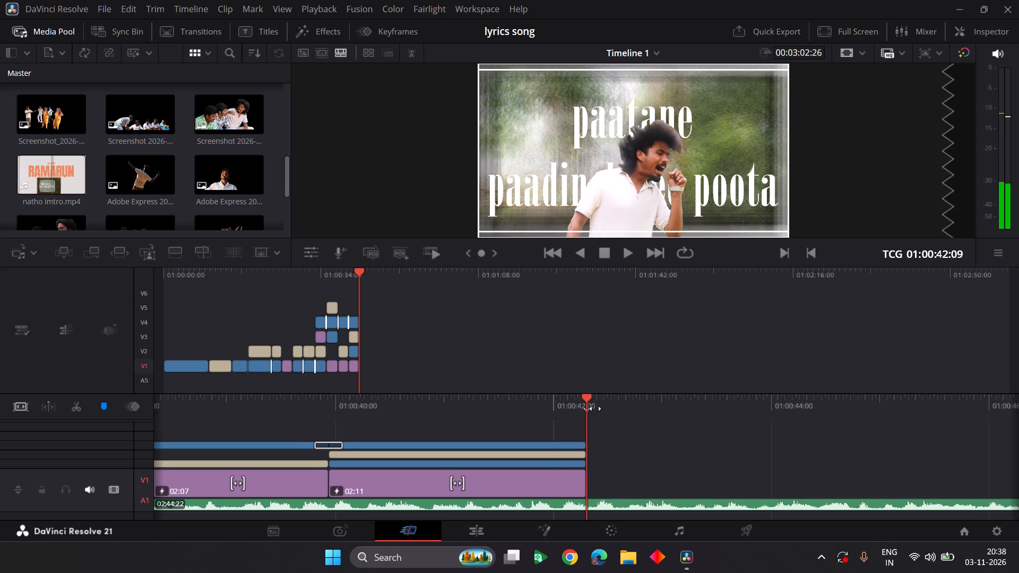
key("ctrl+v")
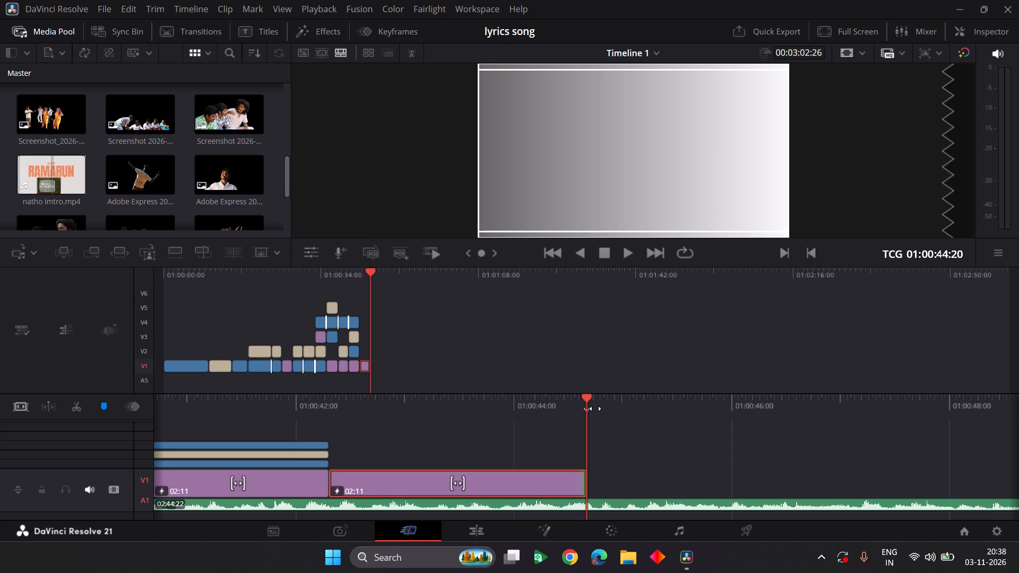
Play from the end of the "paatane" lyric clip into the duplicated background to check the song at that point.
scroll(595, 409, "right", 1)
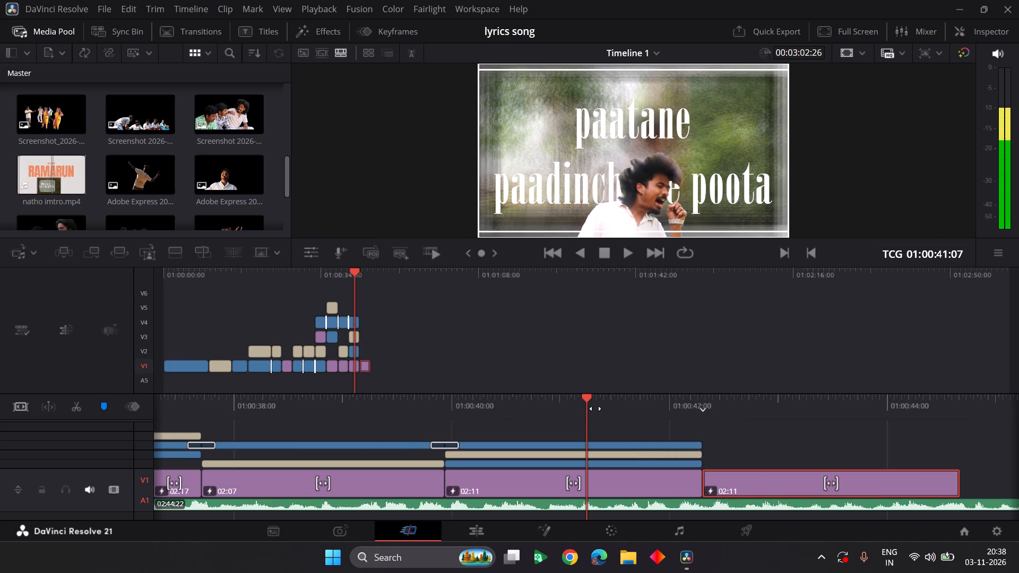
scroll(595, 409, "right", 1)
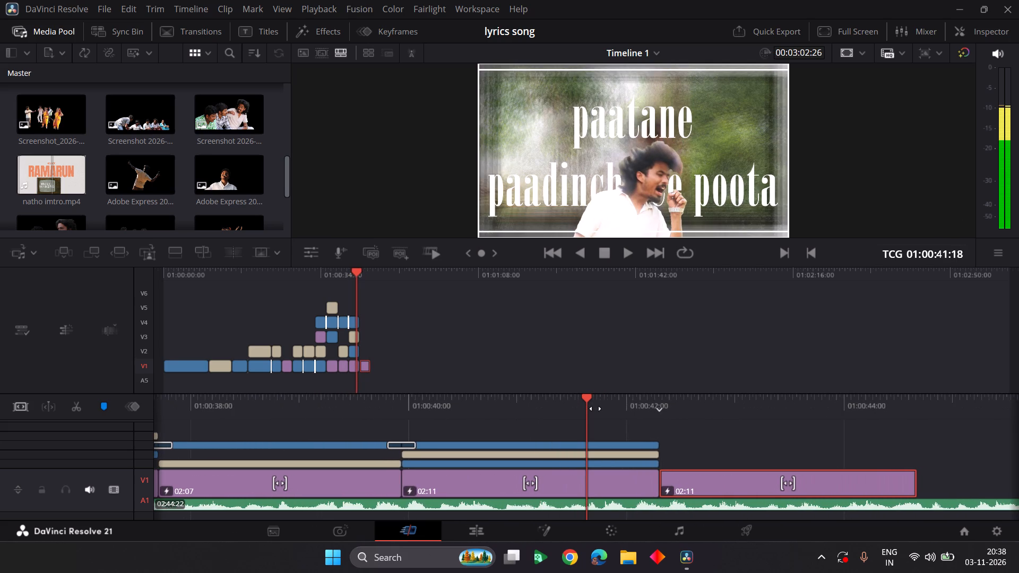
scroll(595, 409, "right", 1)
key("space")
key("space")
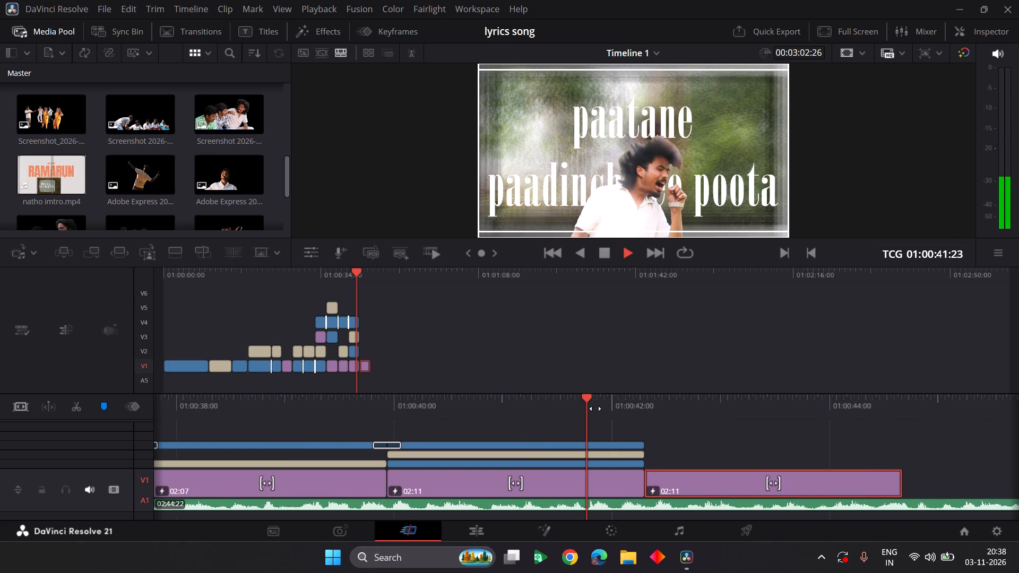
key("space")
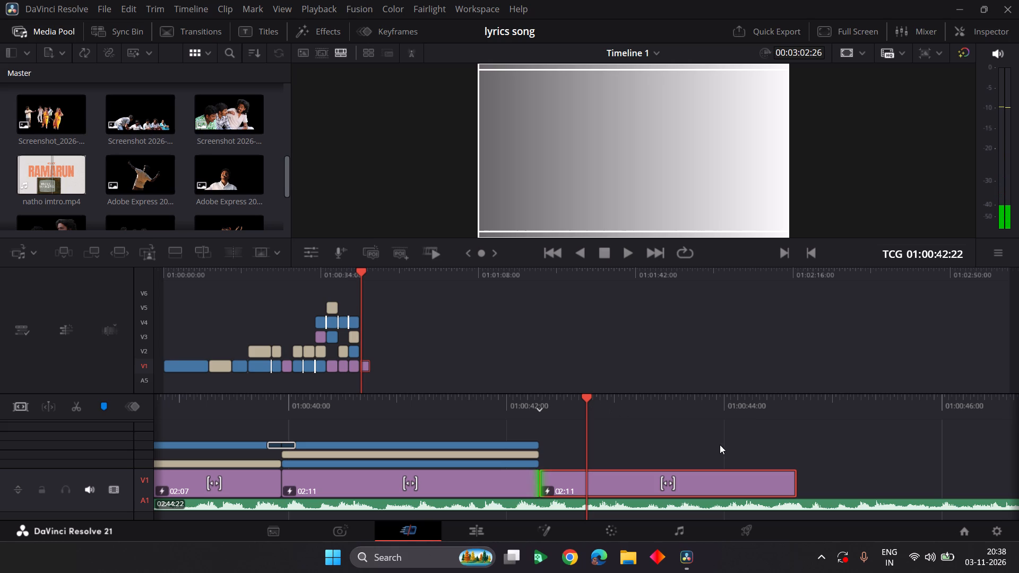
Browse the title templates from top to bottom for a text style suited to the new background clip.
left_click(718, 476)
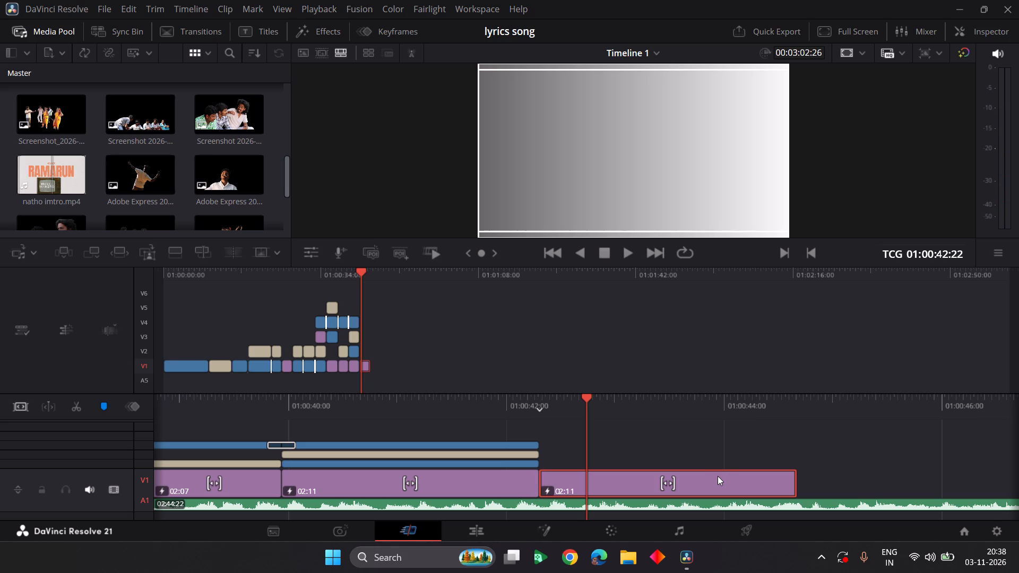
left_click(262, 34)
scroll(186, 138, "down", 7)
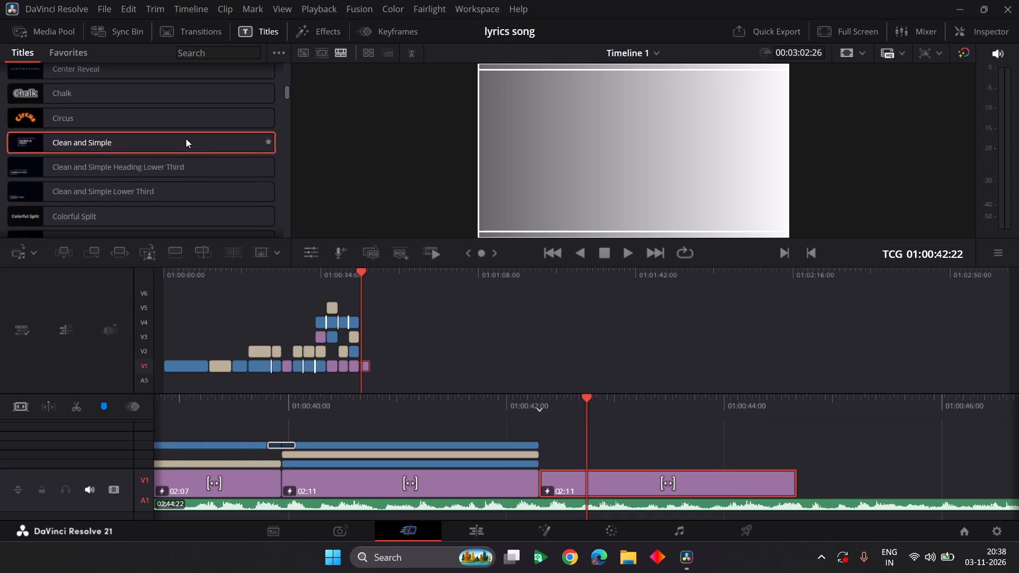
scroll(186, 138, "down", 6)
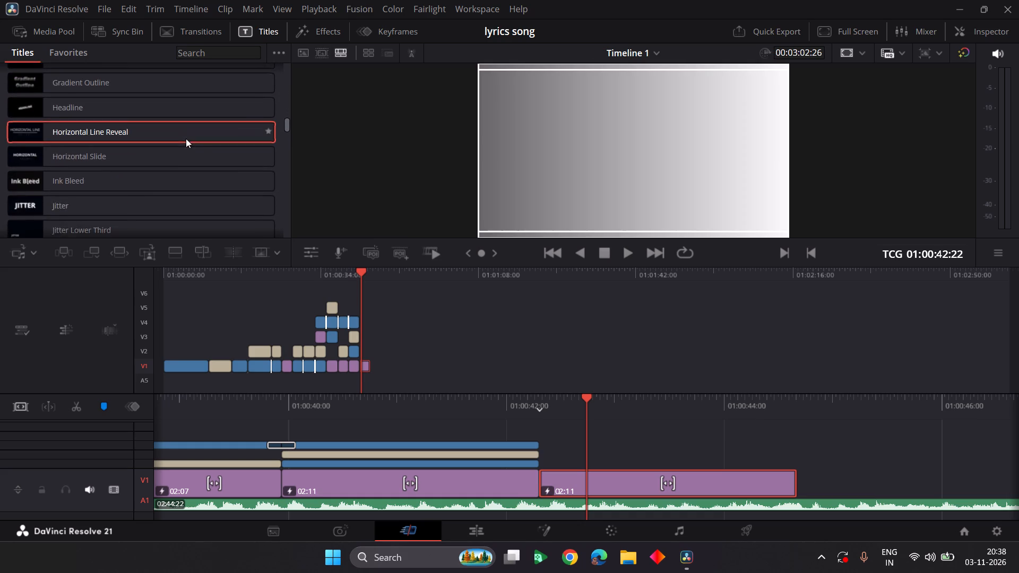
scroll(186, 138, "down", 2)
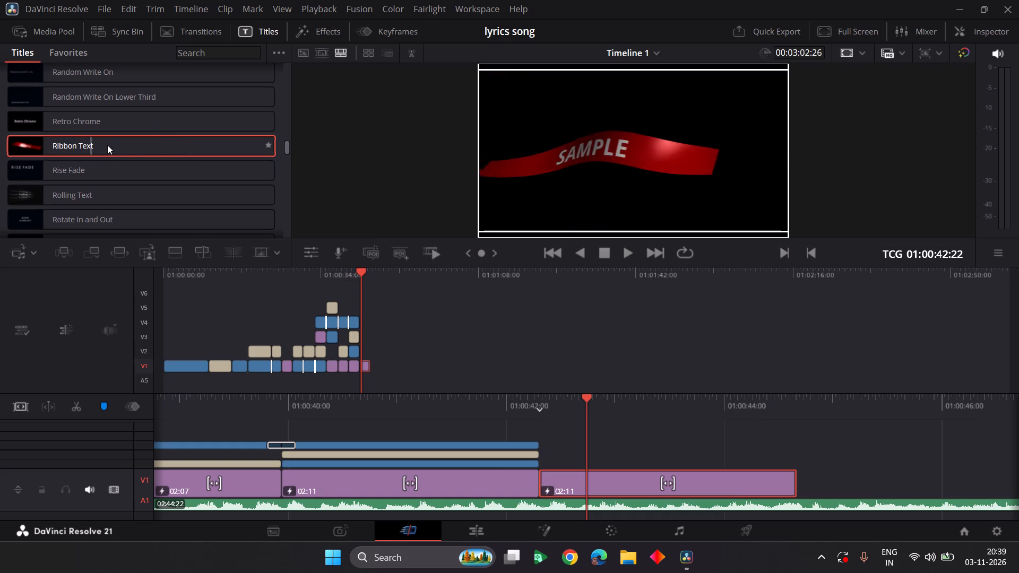
scroll(208, 143, "down", 3)
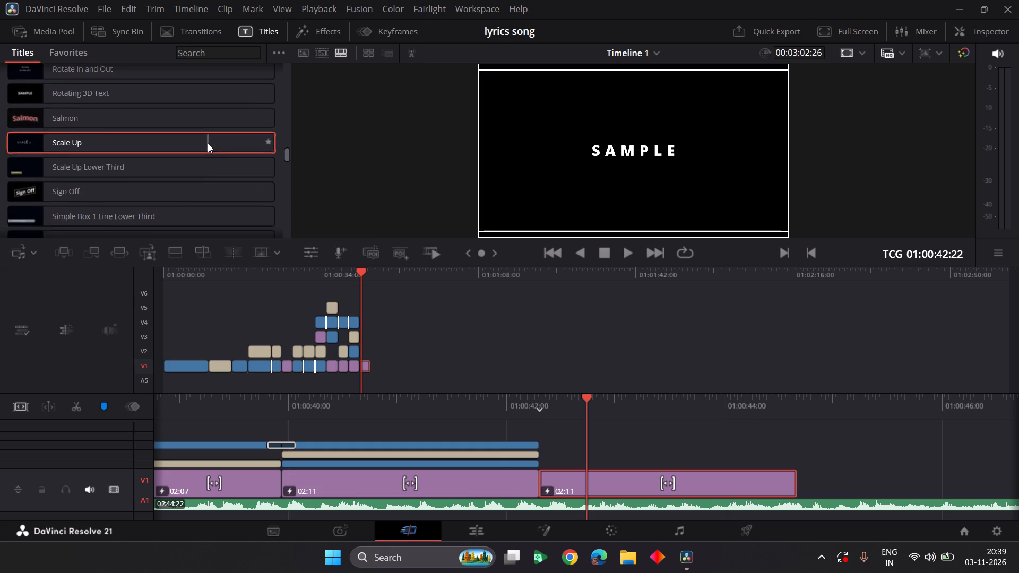
scroll(208, 143, "down", 3)
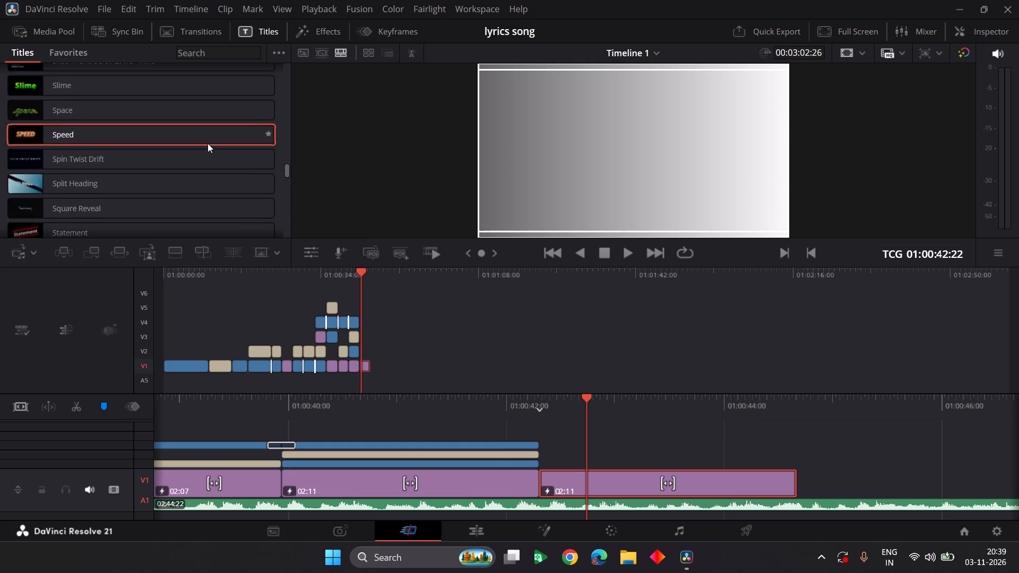
scroll(208, 143, "down", 5)
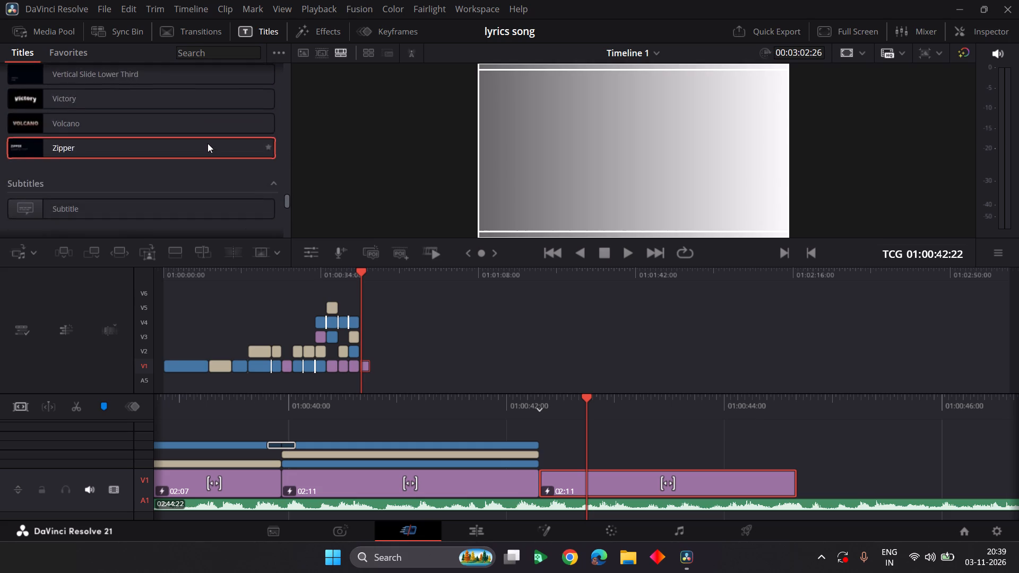
scroll(208, 143, "down", 9)
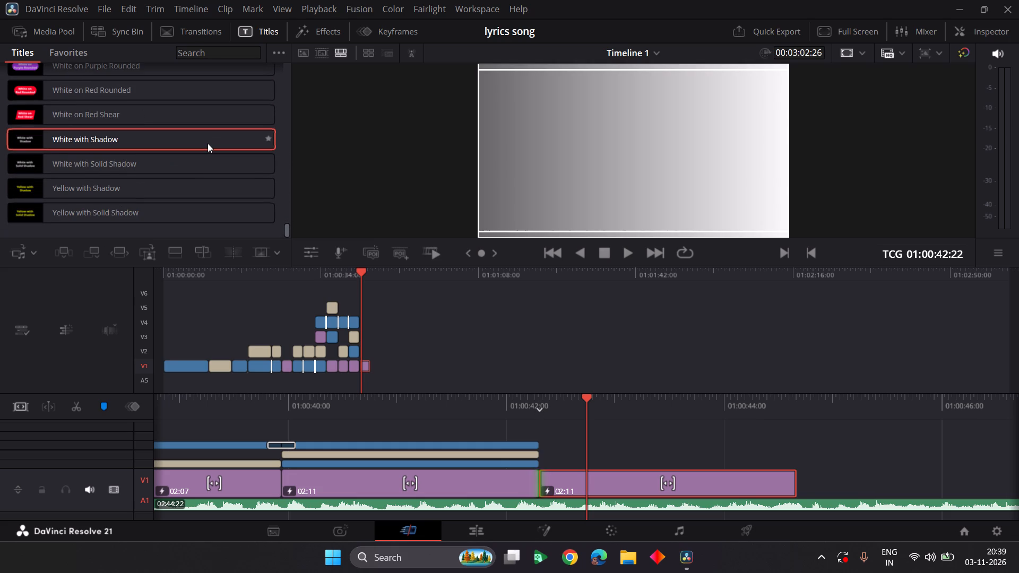
scroll(208, 143, "down", 2)
scroll(208, 143, "up", 20)
scroll(208, 143, "up", 9)
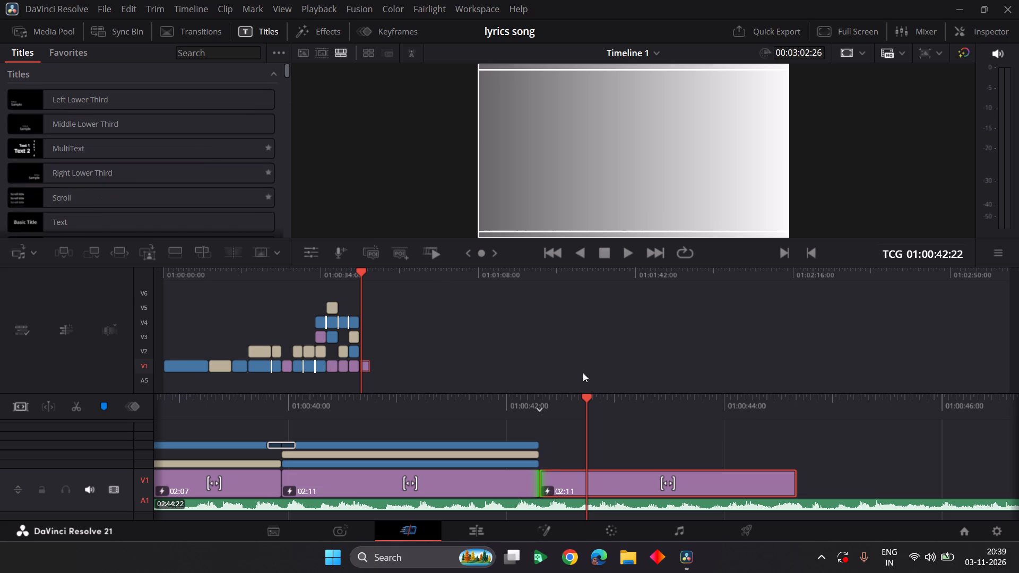
Duplicate the "paatane paadinche ee poota" title on V3 and align the copy with the start of the new background clip.
left_click(510, 453)
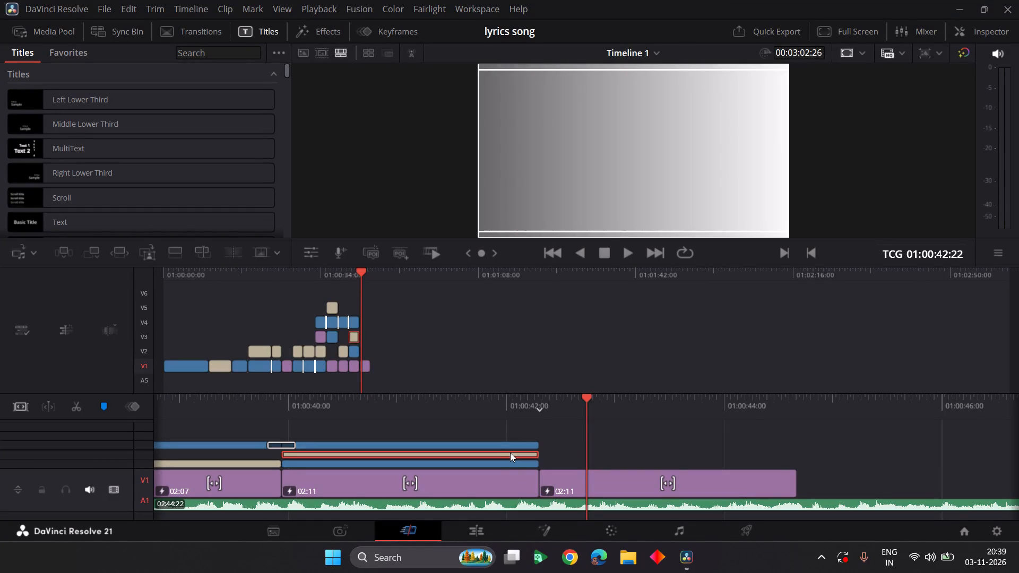
key("ctrl+c")
scroll(603, 429, "left", 1)
key("ctrl+v")
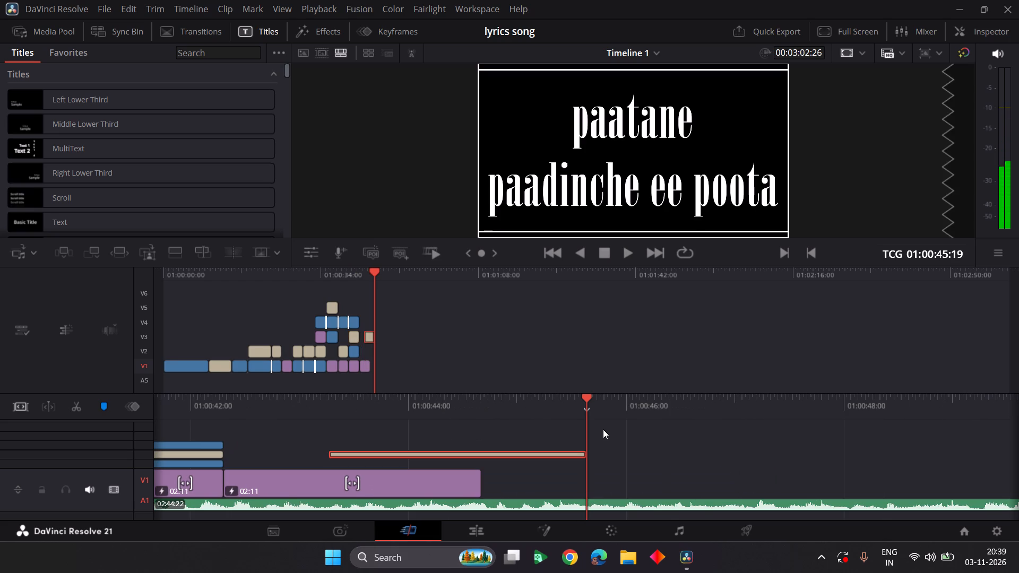
scroll(519, 451, "right", 1)
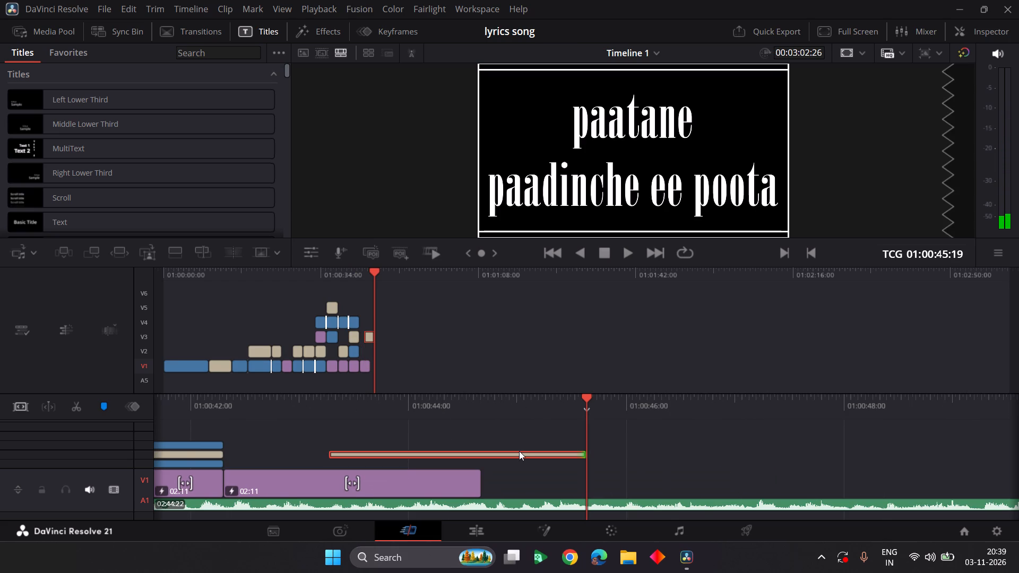
scroll(519, 451, "right", 2)
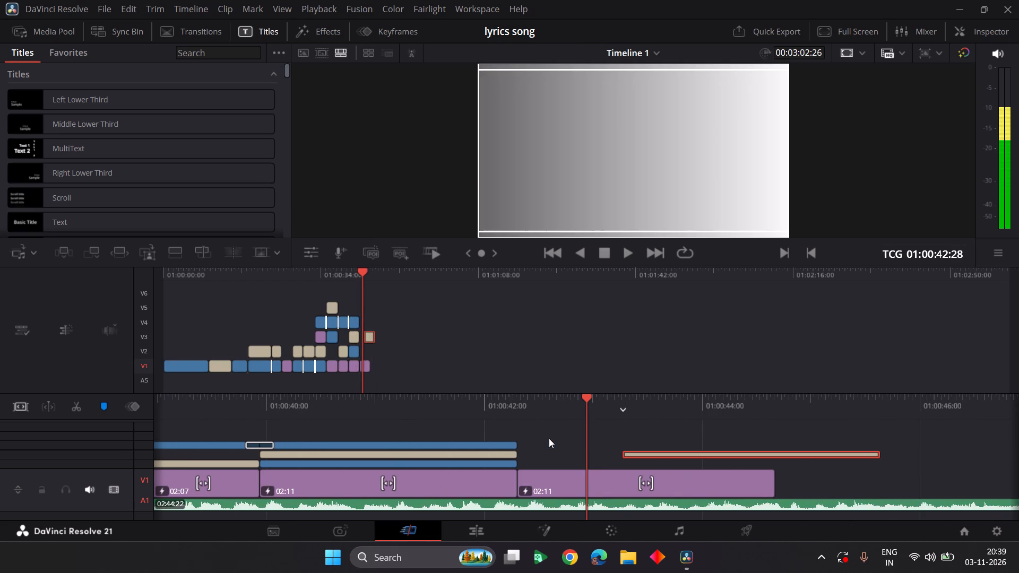
left_click_drag(636, 453, 587, 454)
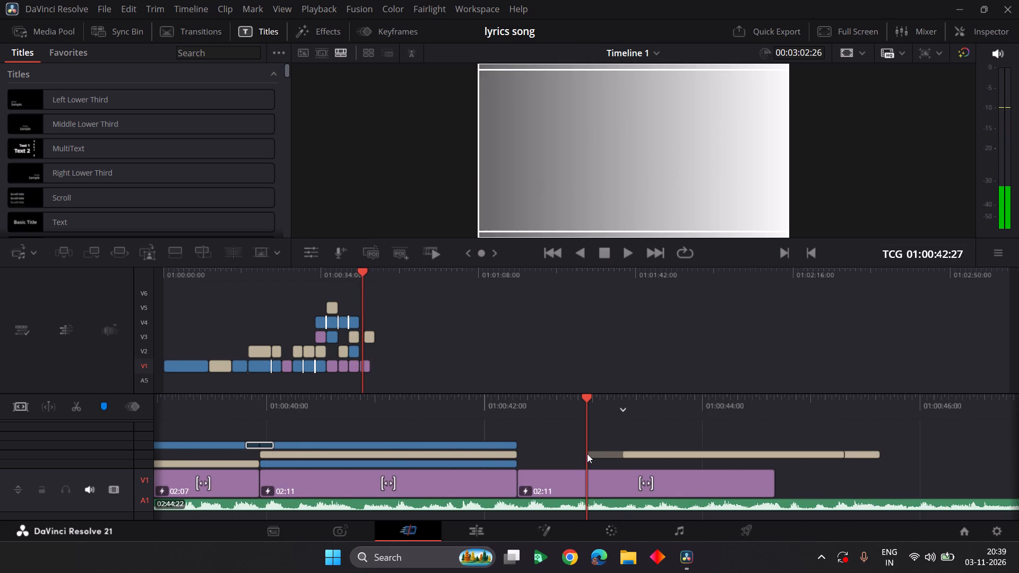
left_click_drag(587, 454, 537, 452)
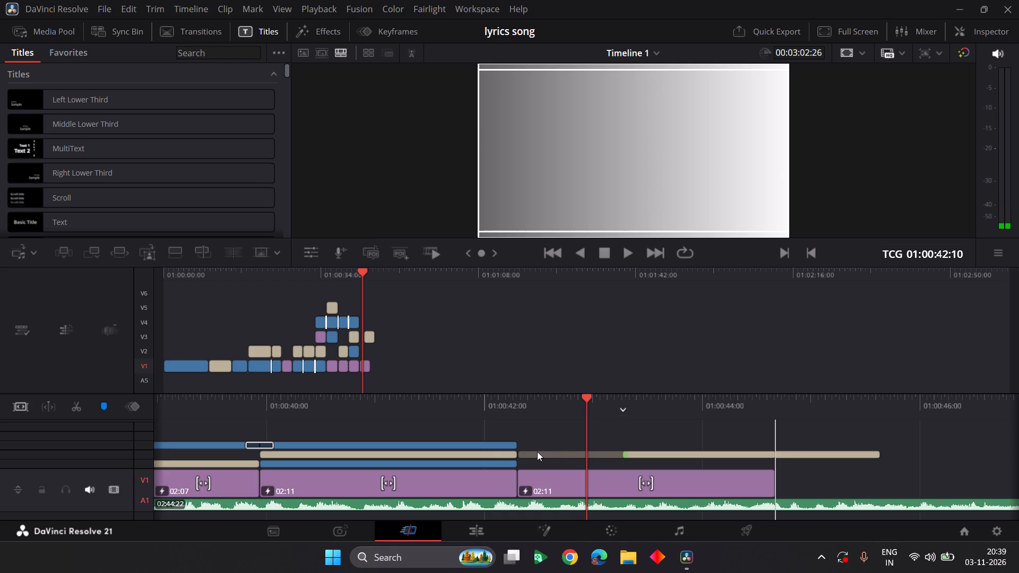
left_click_drag(537, 452, 538, 452)
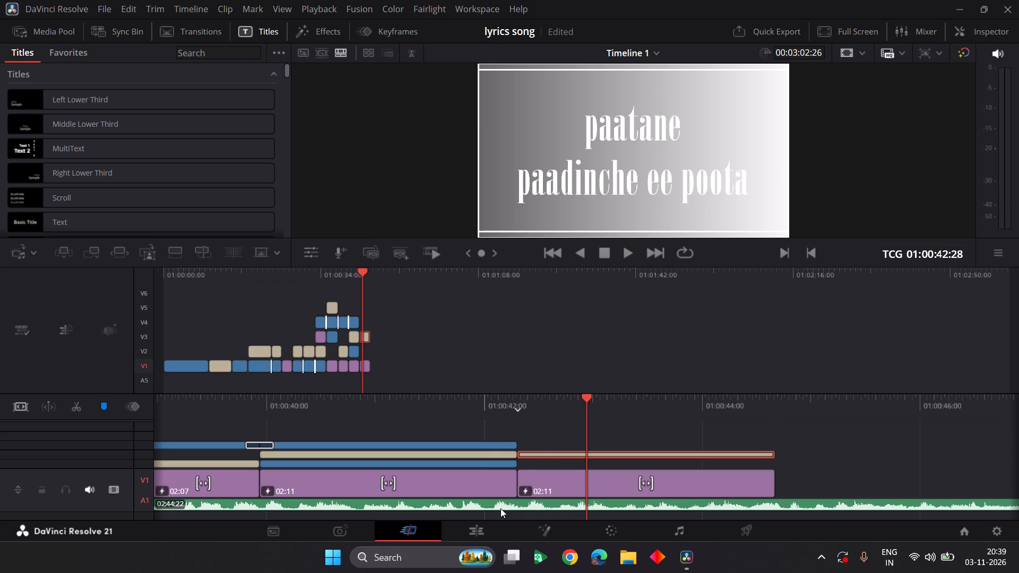
Clear all the lyric text from the duplicated title over the new gradient background on the Edit page.
left_click(480, 532)
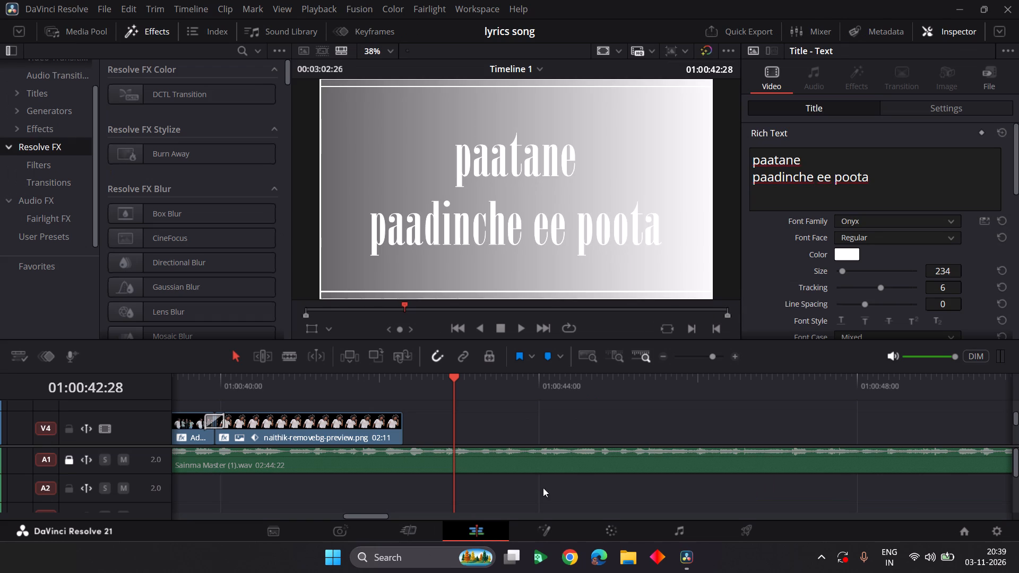
scroll(594, 421, "up", 1)
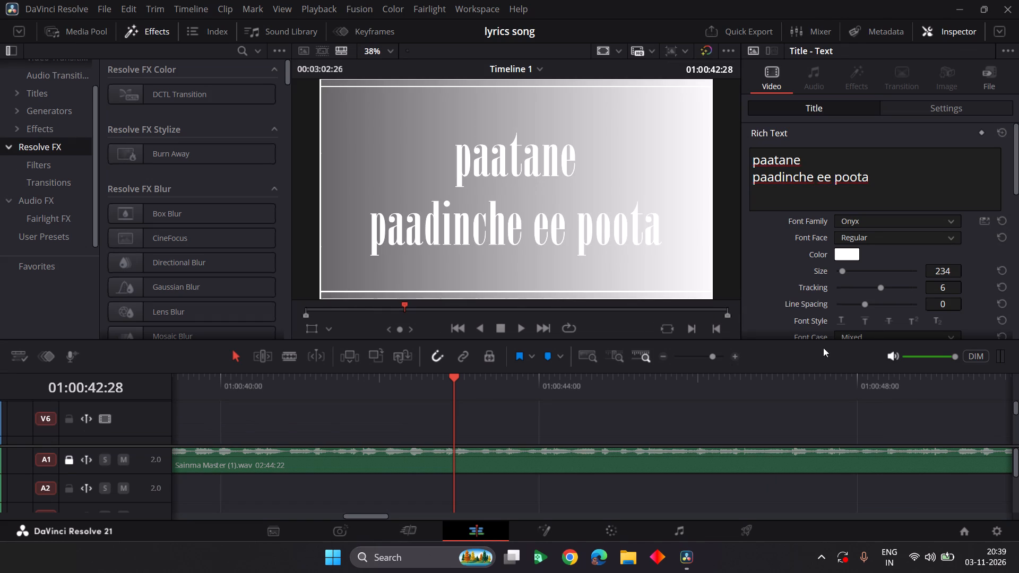
double_click(904, 192)
key("BackSpace")
key("BackSpace")
key("BackSpace")
key("BackSpace")
key("BackSpace")
key("BackSpace")
key("BackSpace")
key("BackSpace")
key("BackSpace")
key("BackSpace")
key("BackSpace")
key("BackSpace")
key("BackSpace")
key("BackSpace")
key("BackSpace")
key("BackSpace")
key("BackSpace")
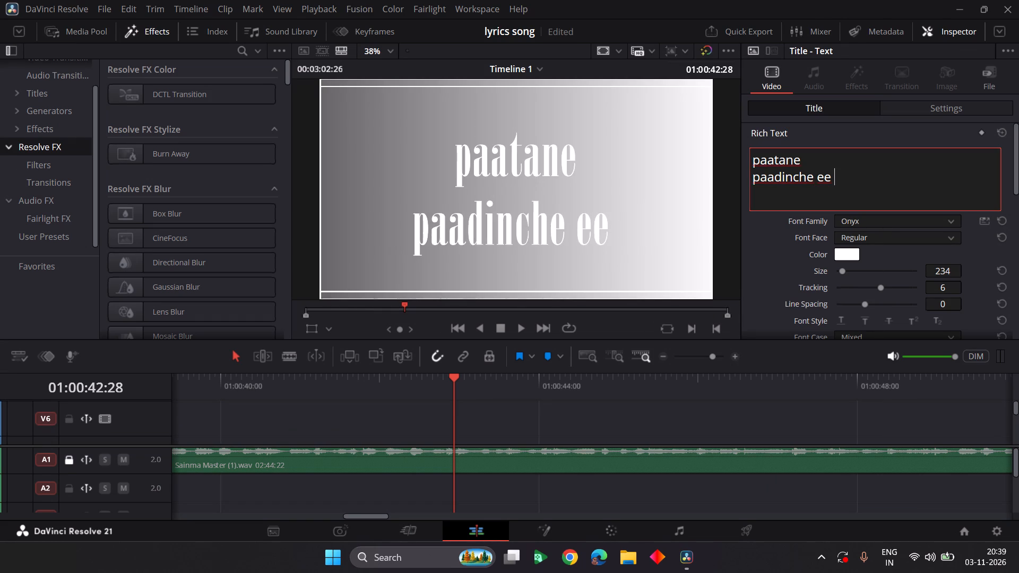
key("BackSpace")
key("BackSpace")
key("BackSpace")
key("BackSpace")
key("BackSpace")
key("BackSpace")
key("BackSpace")
key("BackSpace")
key("BackSpace")
key("BackSpace")
key("BackSpace")
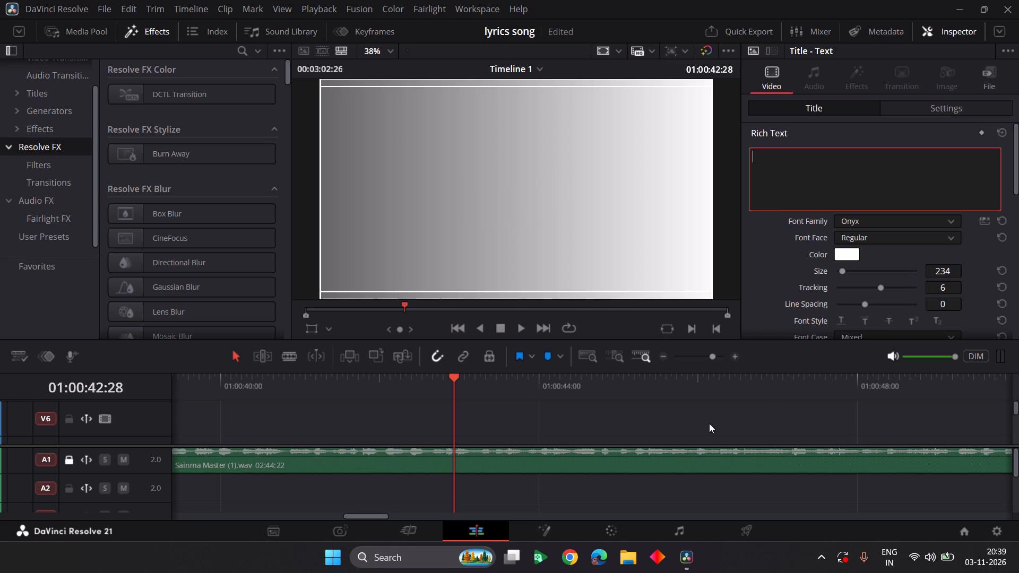
Play from the start of the "maatane" title to the end of the "paatane" title to hear the lyrics.
scroll(671, 422, "right", 2)
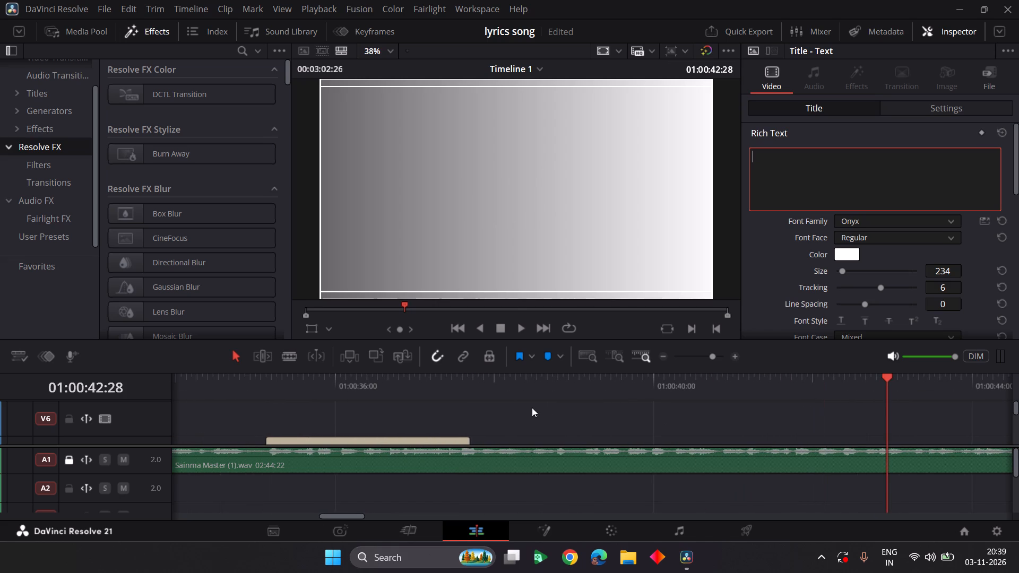
left_click(476, 380)
key("space")
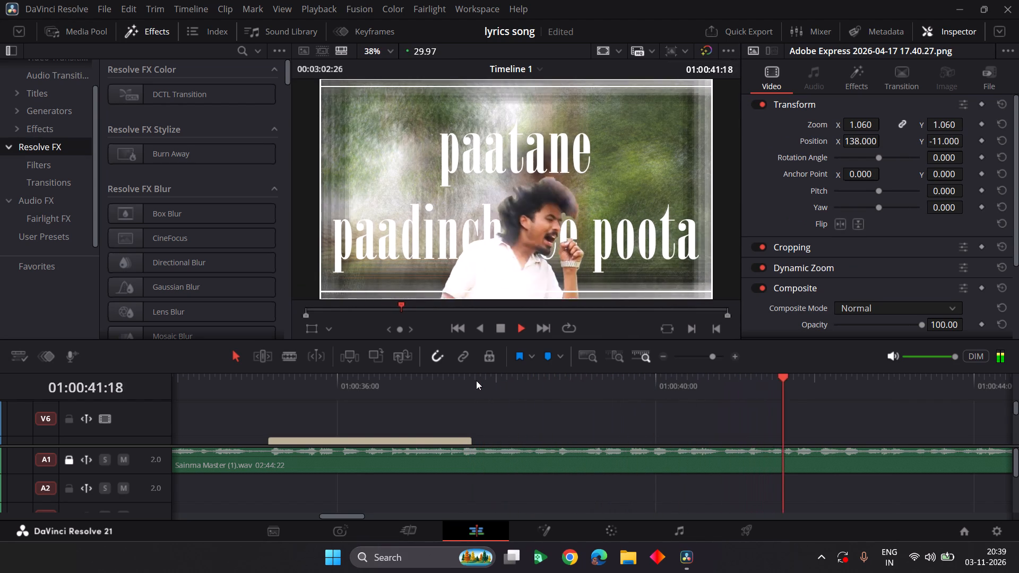
key("space")
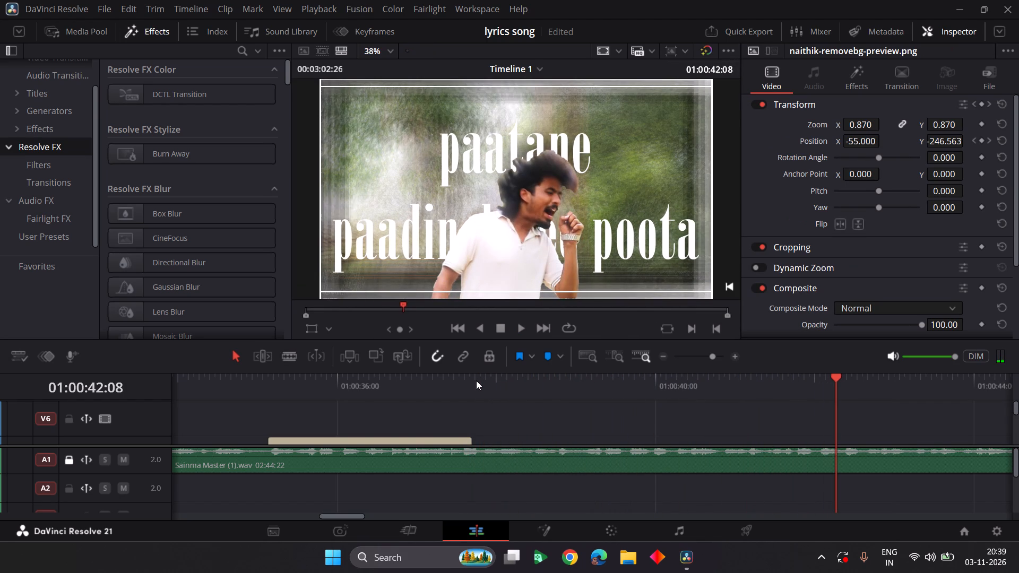
Enter "nathone" on two lines as the lyric text of the emptied title on V3.
scroll(476, 380, "up", 1)
scroll(476, 380, "down", 1)
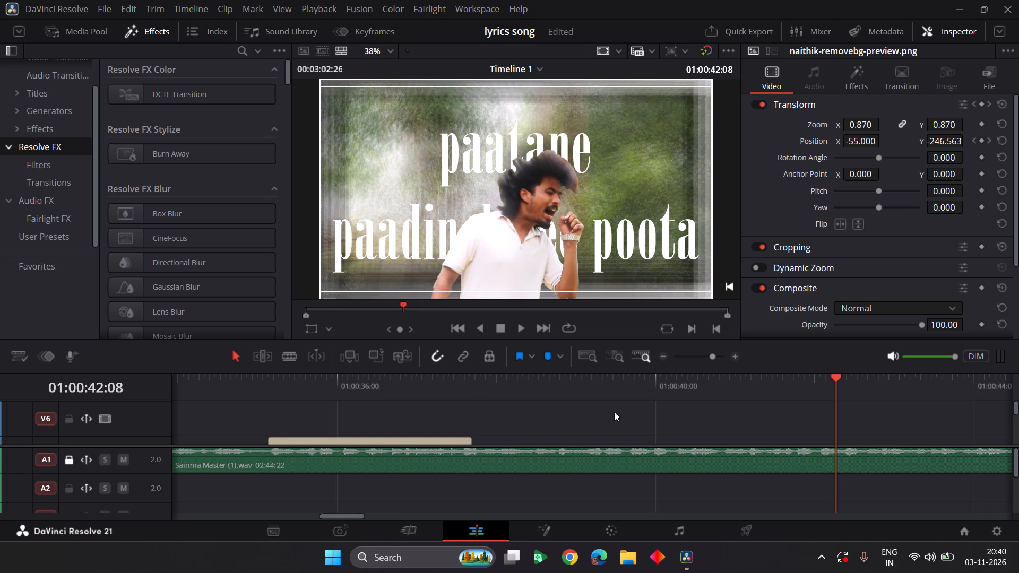
left_click(614, 412)
scroll(614, 412, "down", 1)
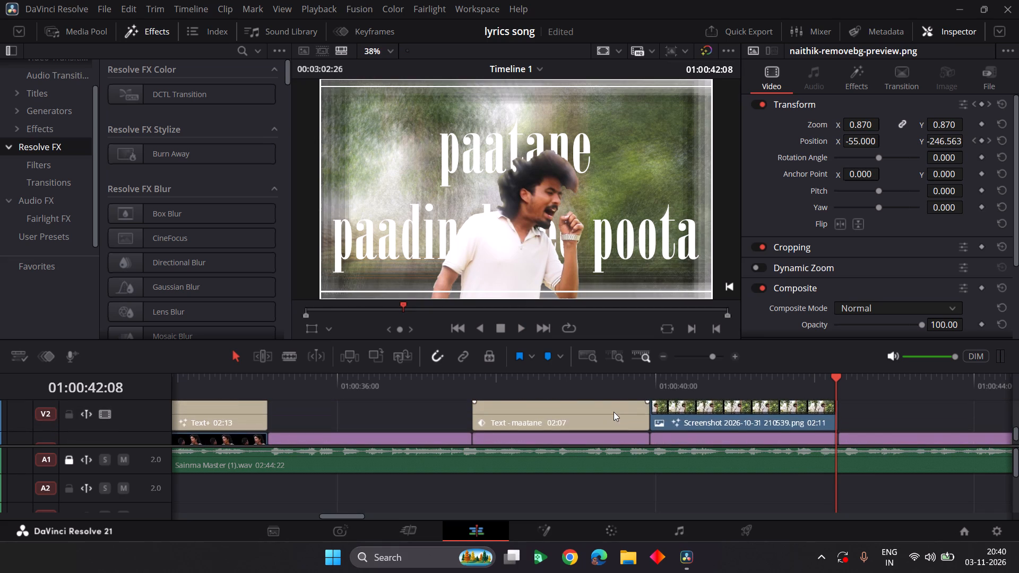
scroll(614, 412, "up", 1)
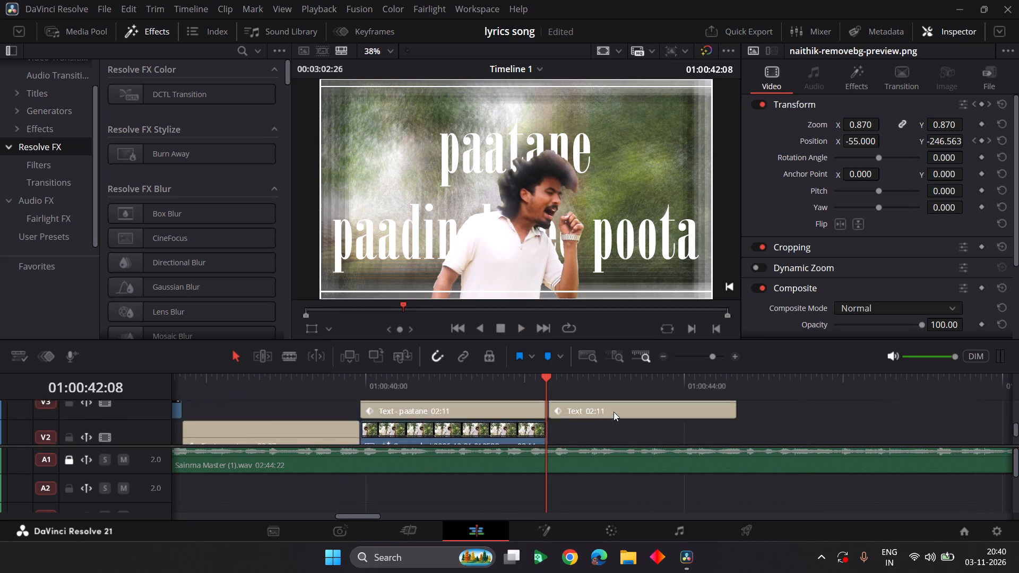
scroll(614, 412, "up", 1)
left_click(614, 412)
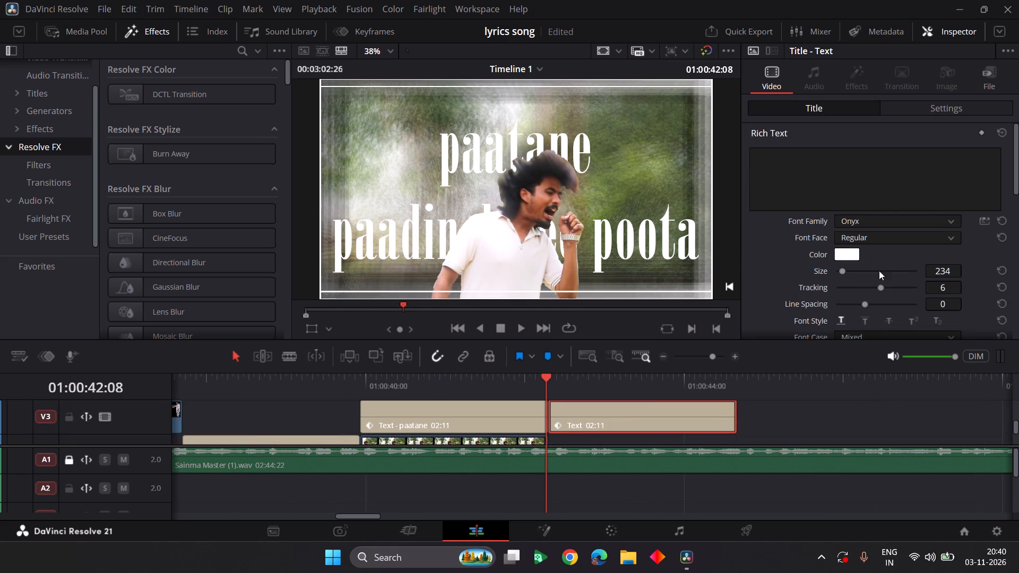
left_click(813, 181)
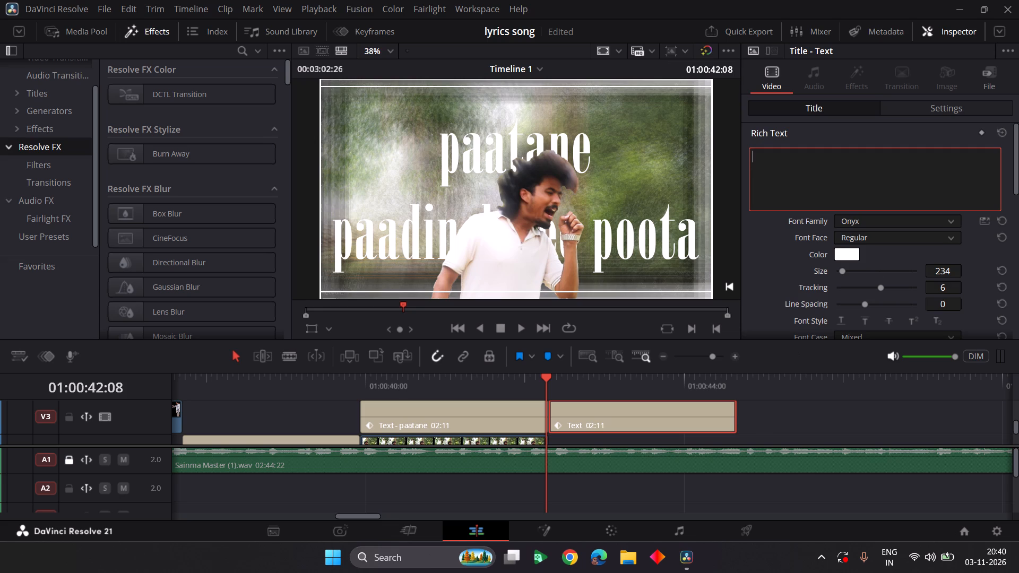
type("na")
type("thone")
key("Return")
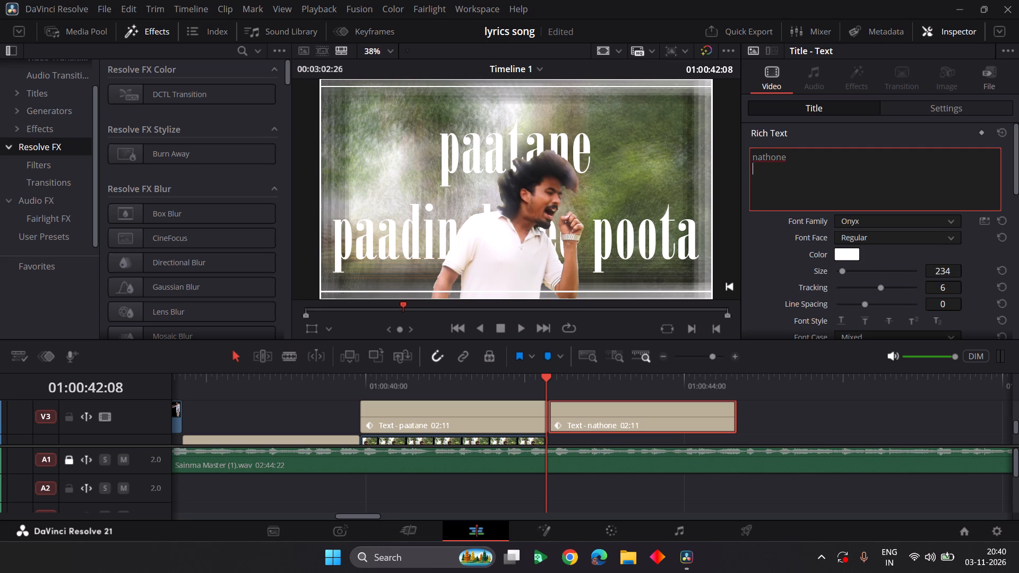
type("nat")
key("BackSpace")
type("thone")
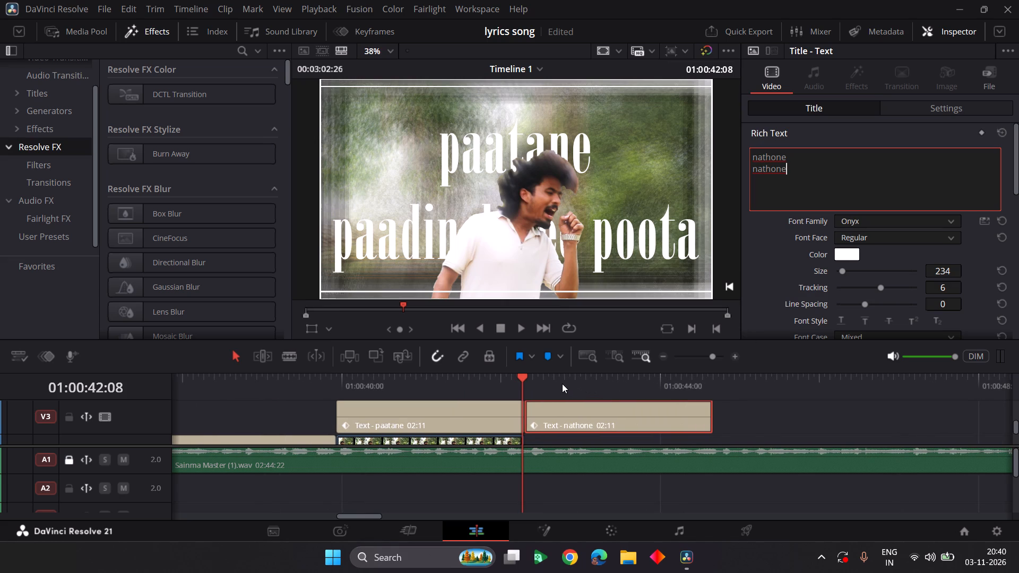
Play and scrub through the "nathone" title to check its timing and animation against the song.
key("space")
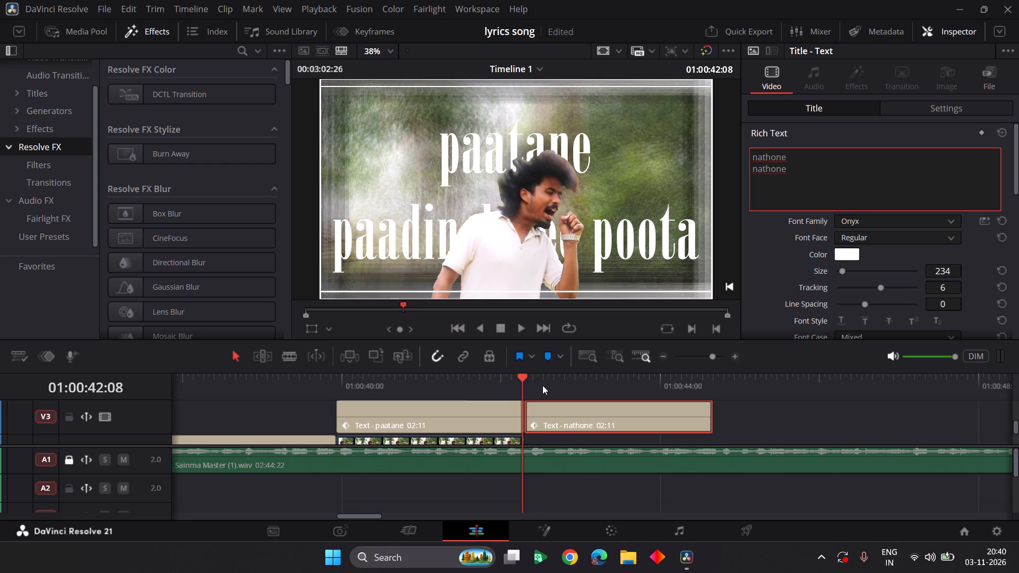
left_click(542, 385)
key("space")
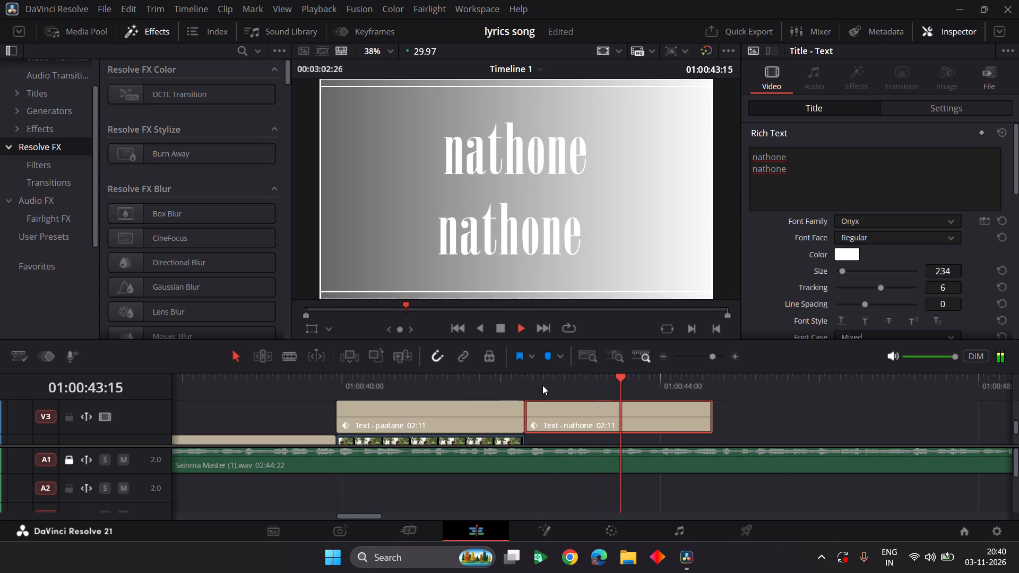
key("space")
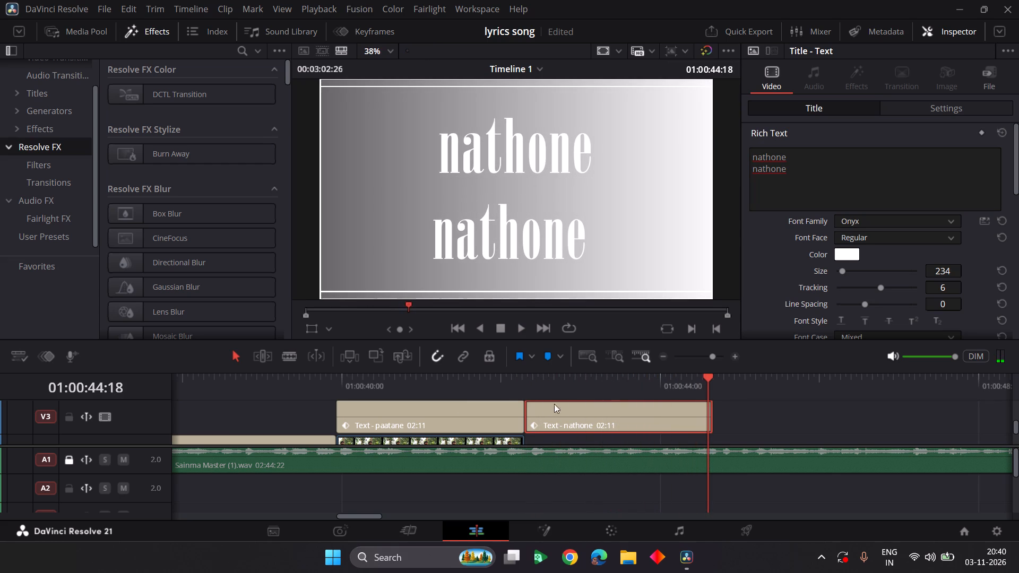
left_click(531, 385)
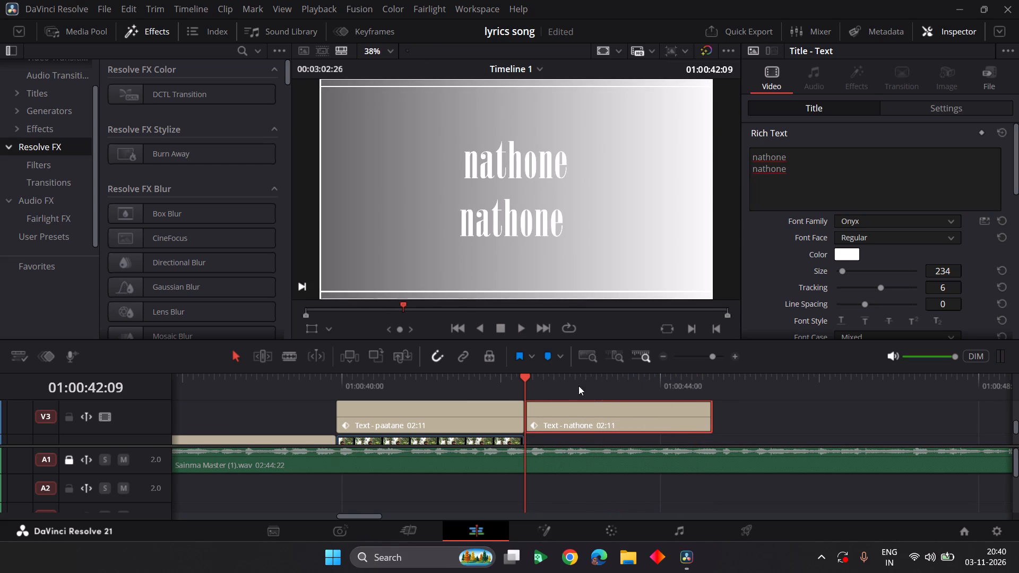
left_click(609, 383)
left_click(653, 386)
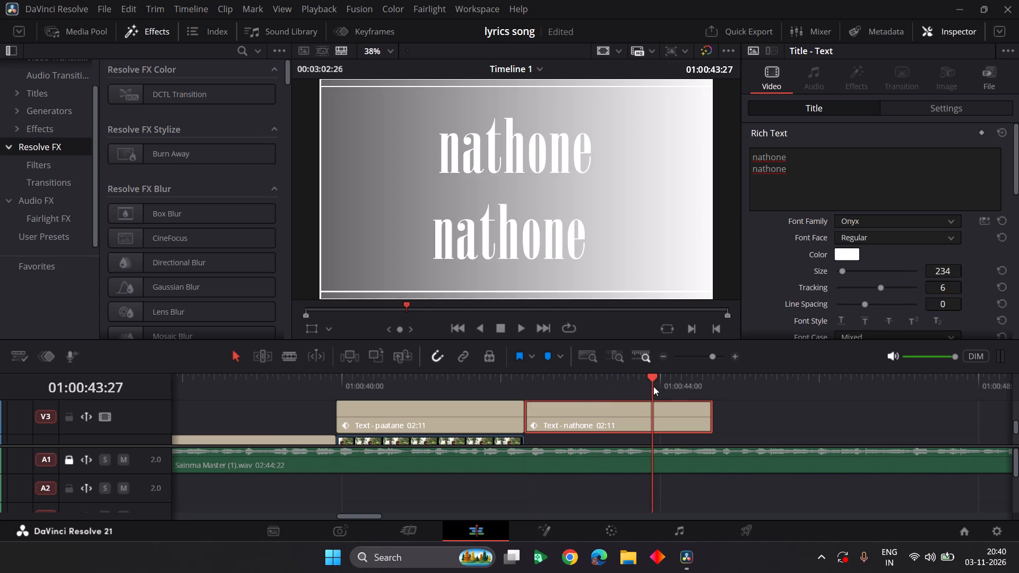
left_click(590, 384)
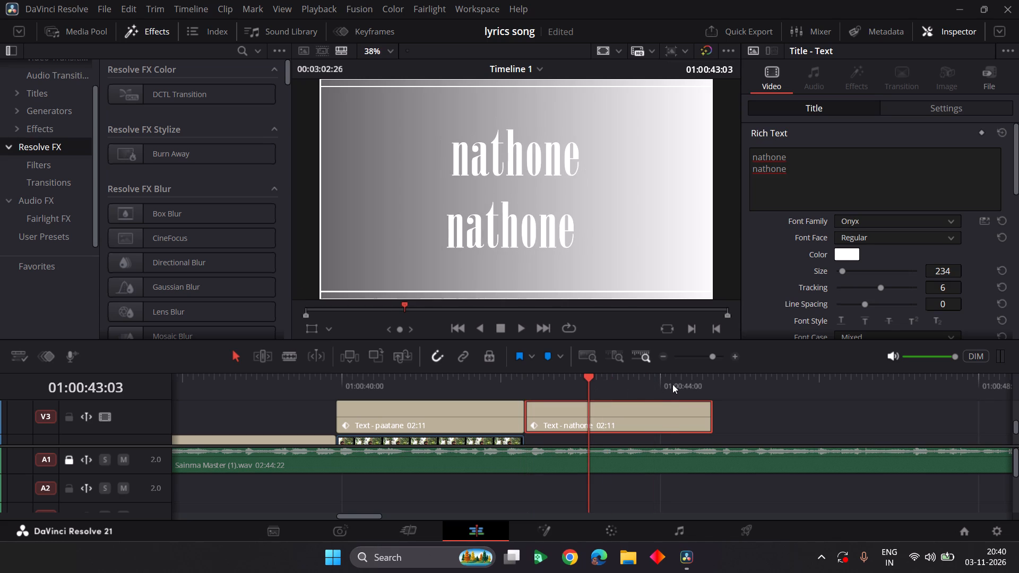
left_click(672, 384)
Extend the end of the "nathone" title on V3 to a duration of 02:19 and play it back.
left_click_drag(712, 416, 714, 415)
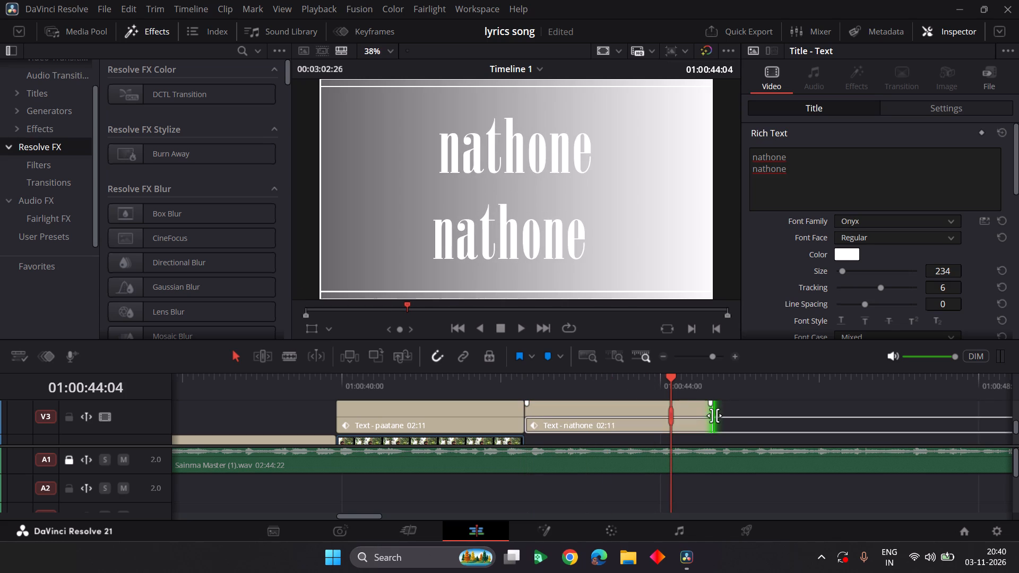
left_click_drag(714, 415, 735, 415)
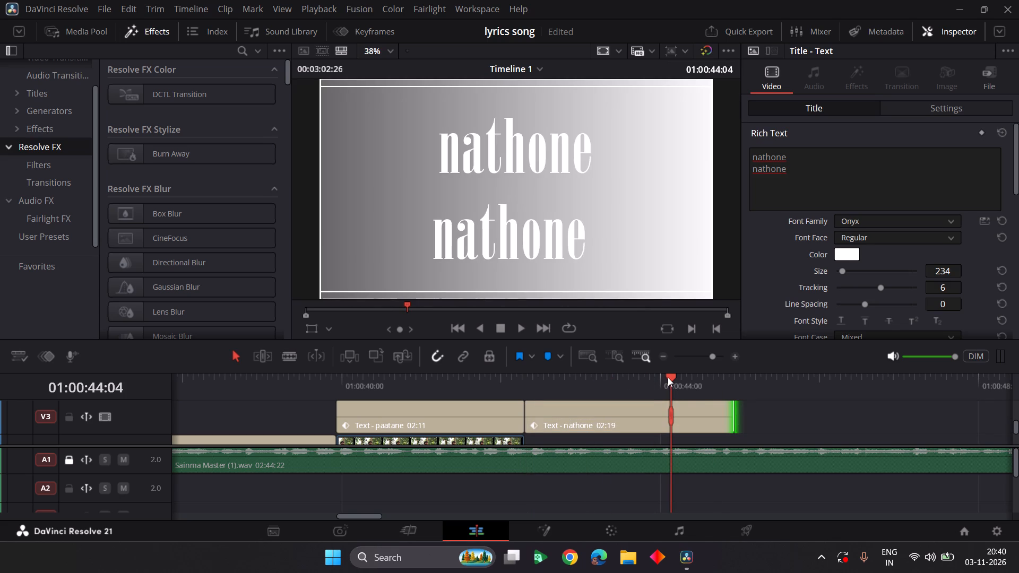
key("space")
key("space")
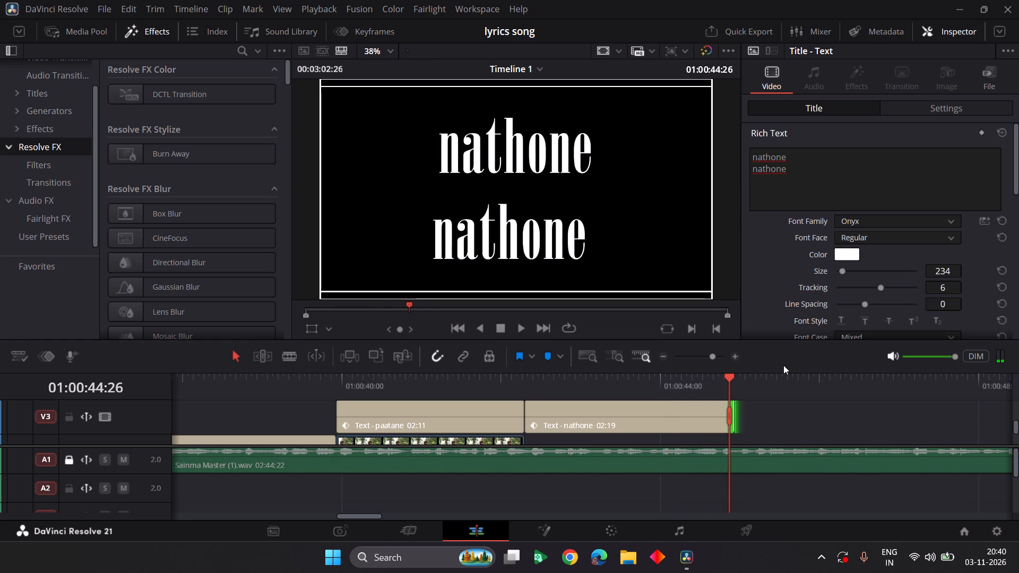
Paste the copied "paatane" title and place it on V2 beneath the "nathone" title, matching its start and end.
left_click(664, 426)
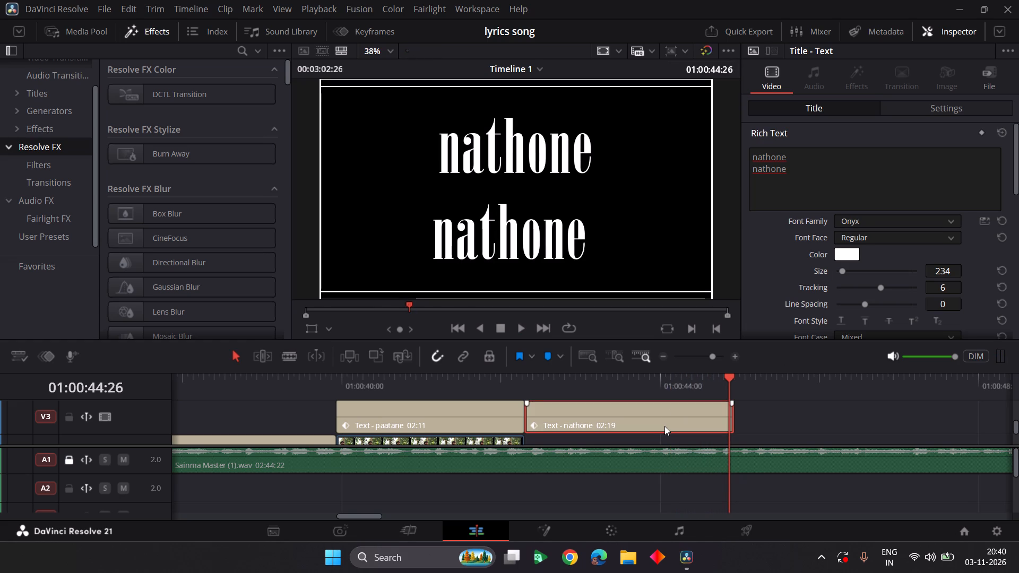
left_click(767, 416)
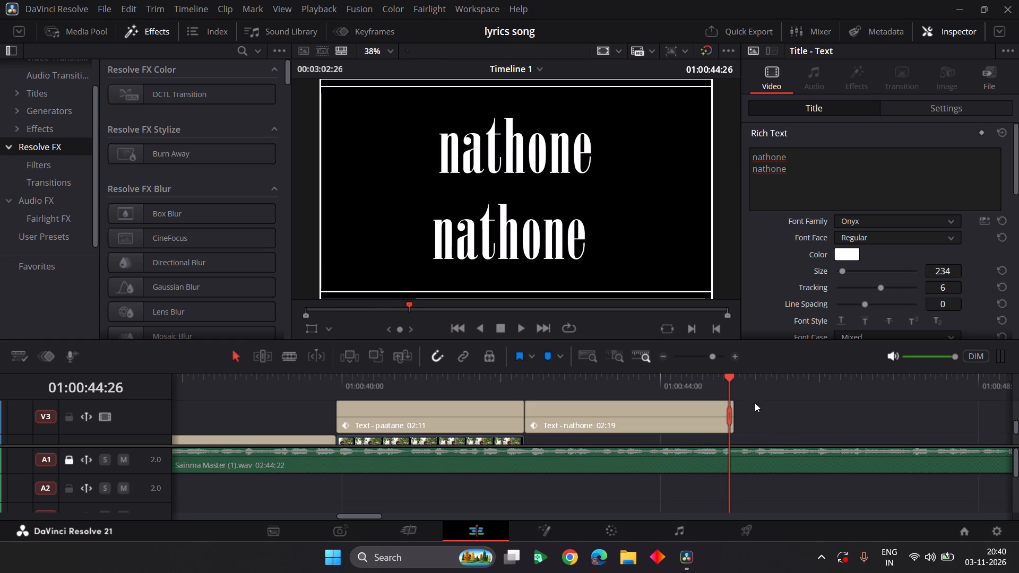
left_click(746, 378)
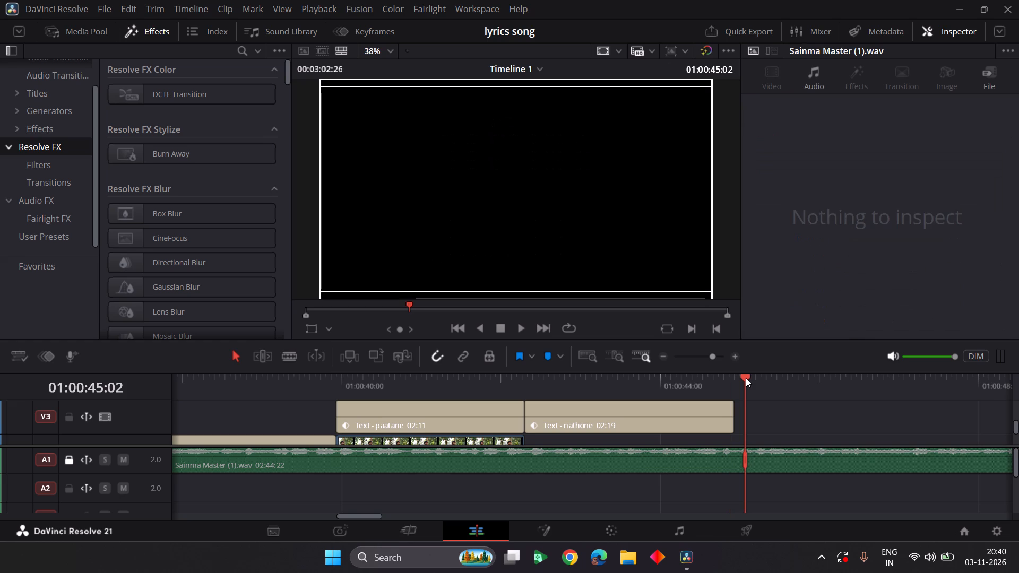
key("ctrl+v")
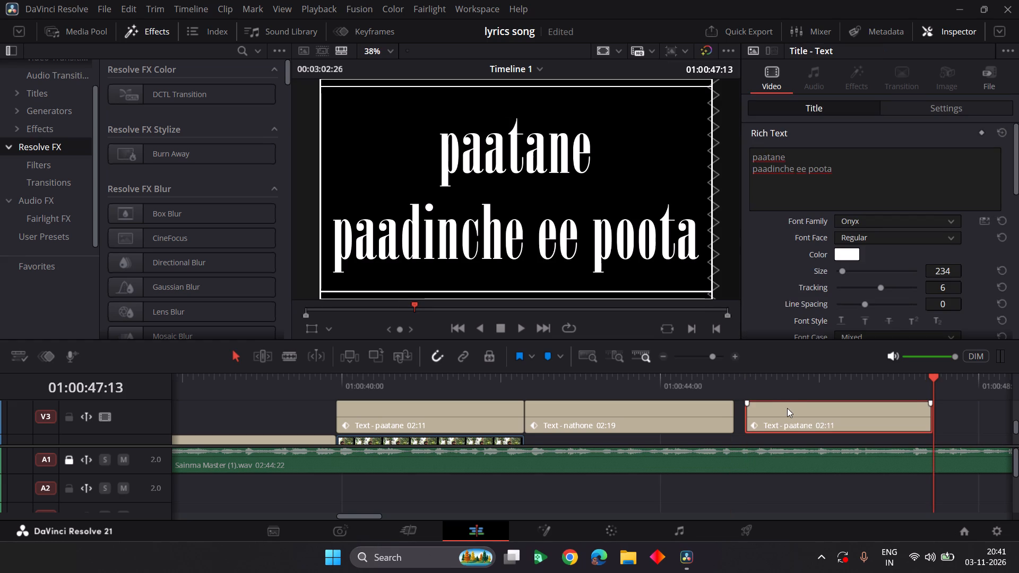
left_click_drag(787, 408, 603, 437)
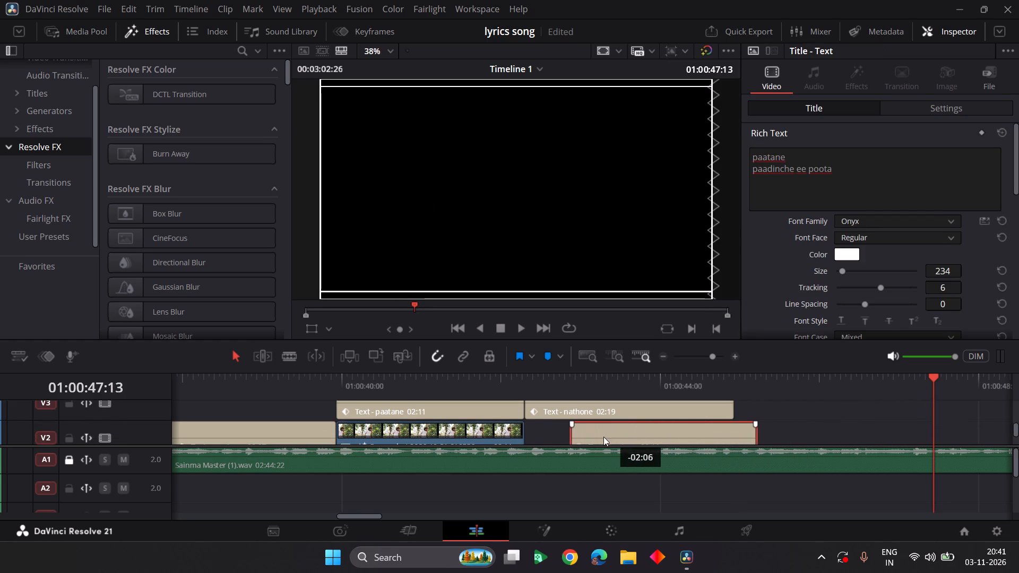
left_click_drag(603, 437, 560, 435)
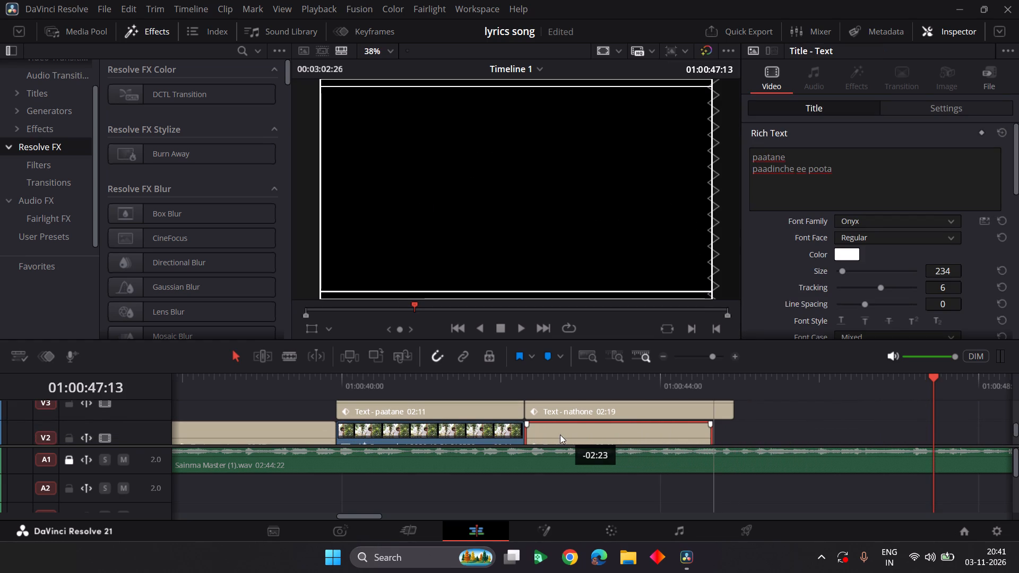
left_click_drag(560, 435, 562, 434)
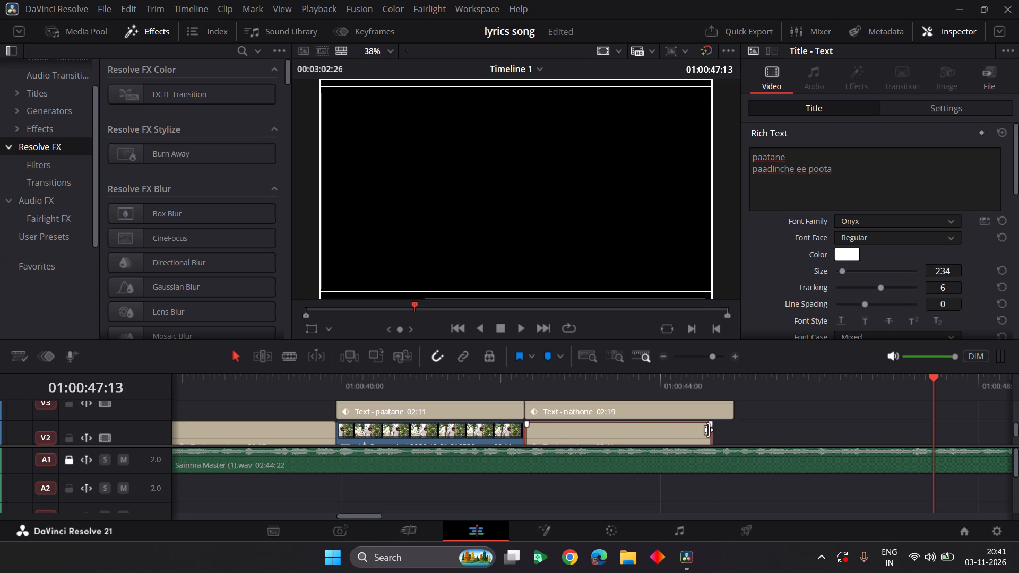
left_click_drag(709, 435, 732, 436)
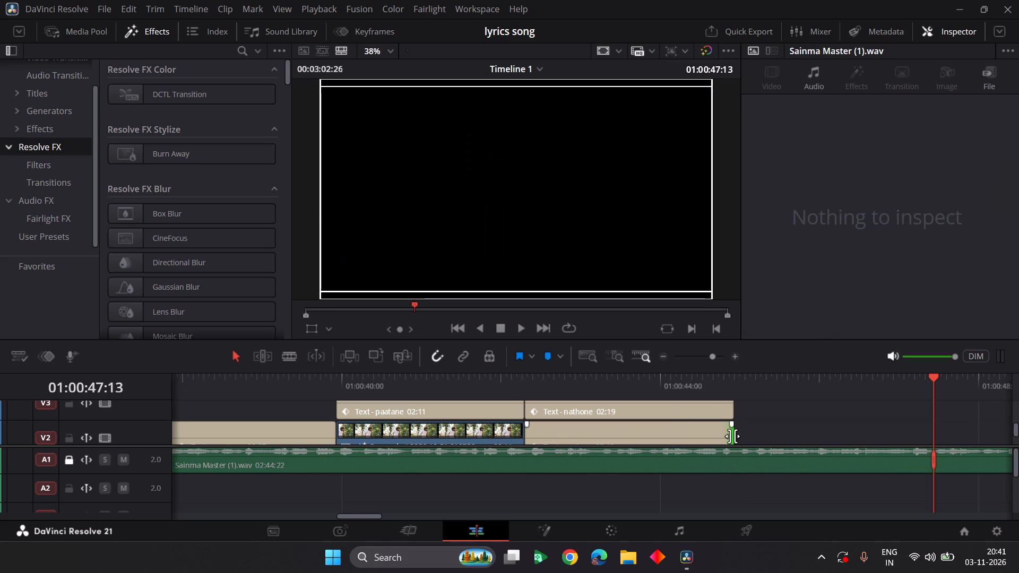
Replace the text of the pasted "paatane" title on V2, beneath the "nathone" title, with "ee sainma".
left_click(691, 435)
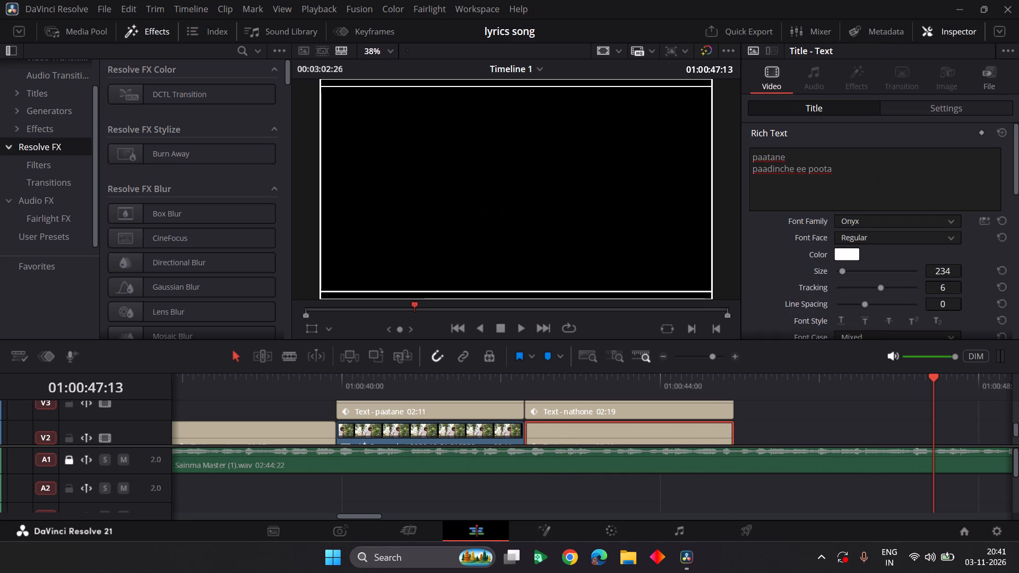
left_click(865, 172)
key("BackSpace")
key("BackSpace")
key("BackSpace")
key("BackSpace")
key("BackSpace")
key("BackSpace")
key("BackSpace")
key("BackSpace")
key("BackSpace")
key("BackSpace")
key("BackSpace")
key("BackSpace")
key("BackSpace")
key("BackSpace")
key("BackSpace")
key("BackSpace")
key("BackSpace")
key("BackSpace")
key("BackSpace")
key("BackSpace")
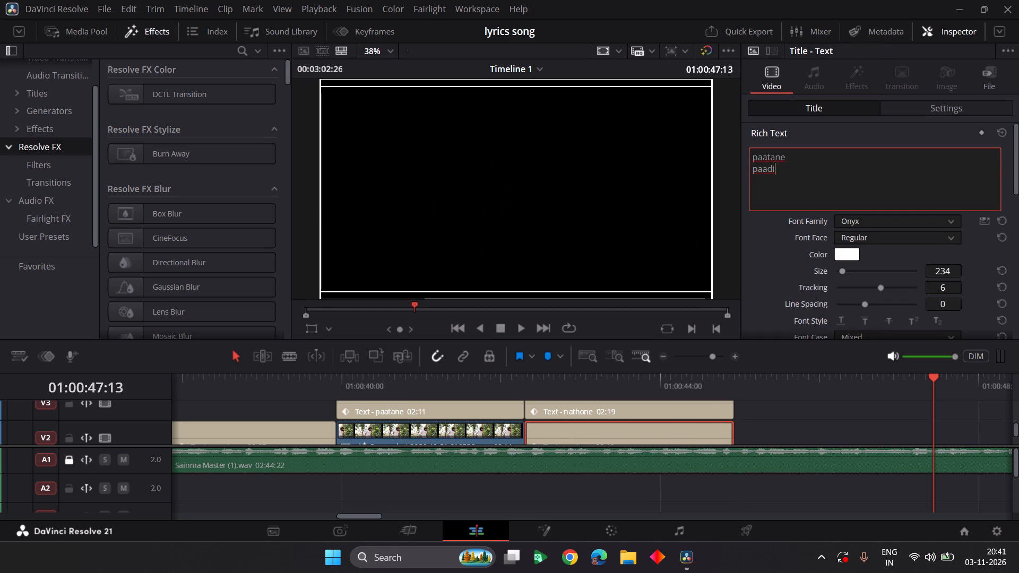
type("ee")
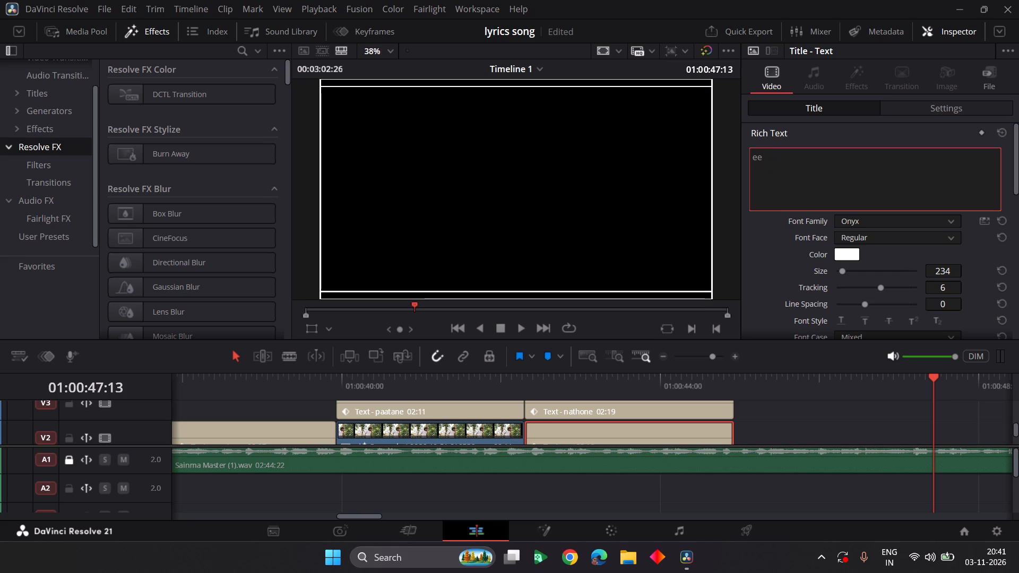
key("space")
type("saina")
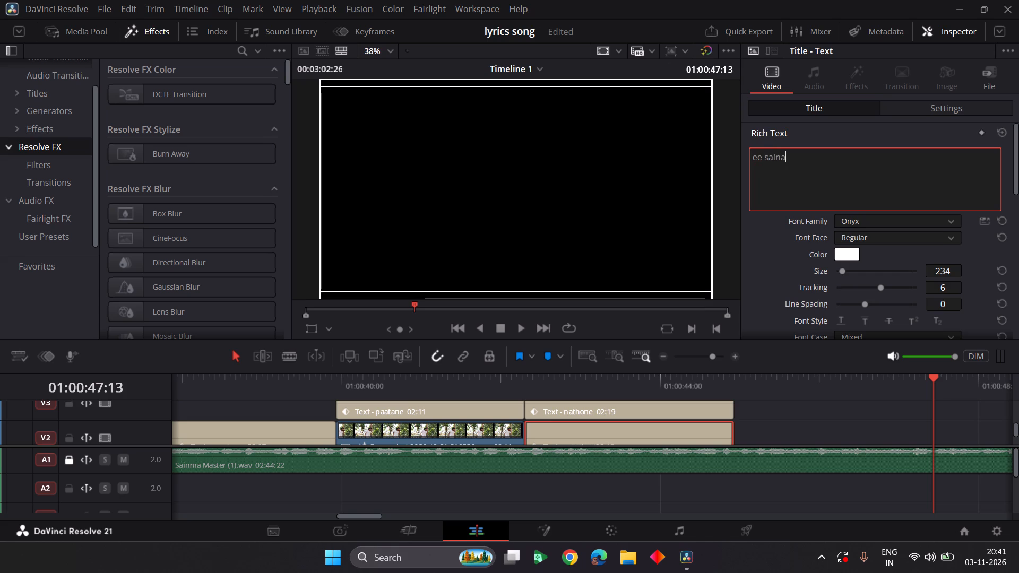
left_click(865, 172)
key("BackSpace")
type("ma")
Set the font family of the "ee sainma" title to Edwardian Script ITC.
left_click(875, 219)
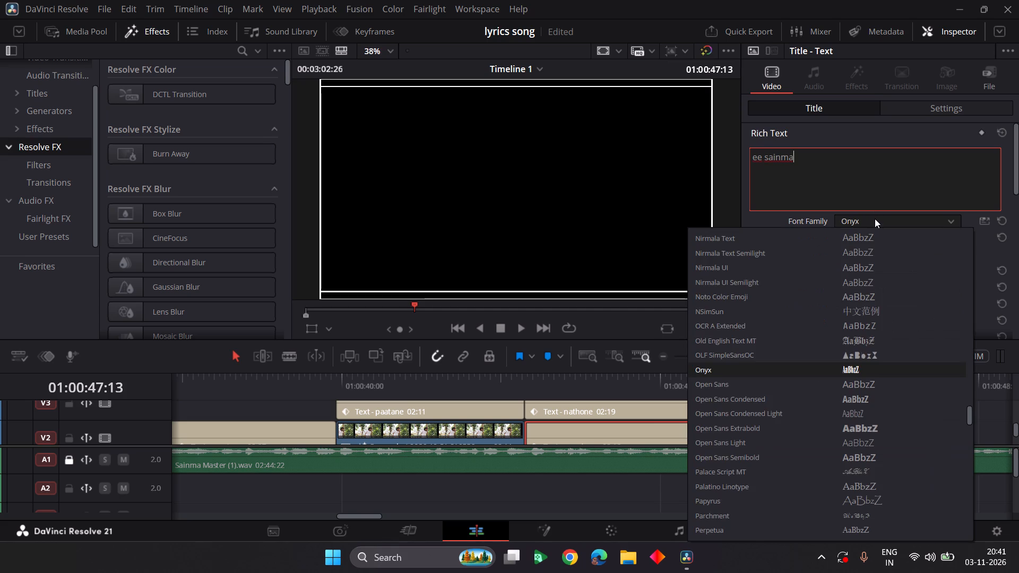
scroll(843, 422, "down", 1)
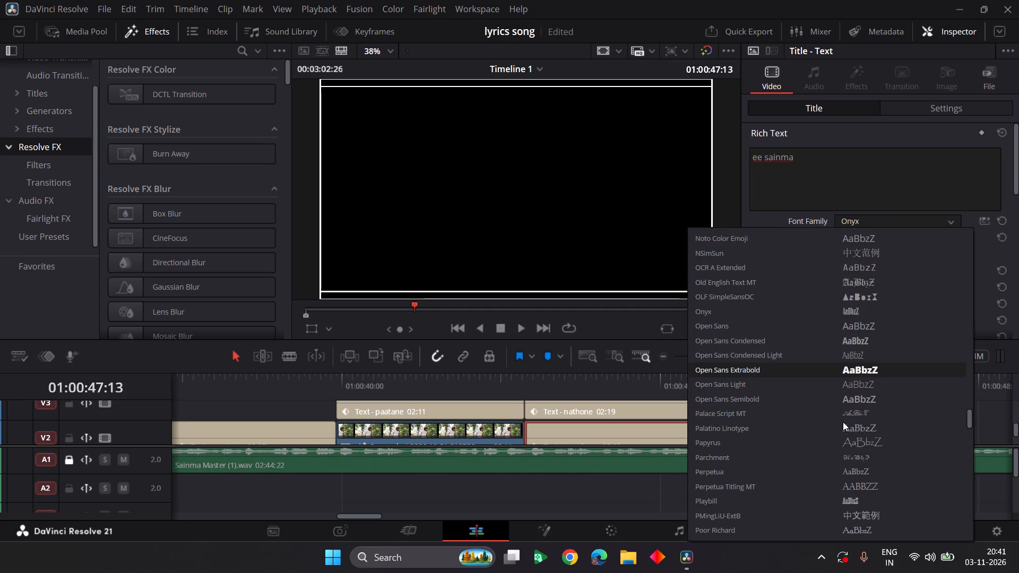
scroll(843, 422, "down", 1)
scroll(838, 370, "down", 3)
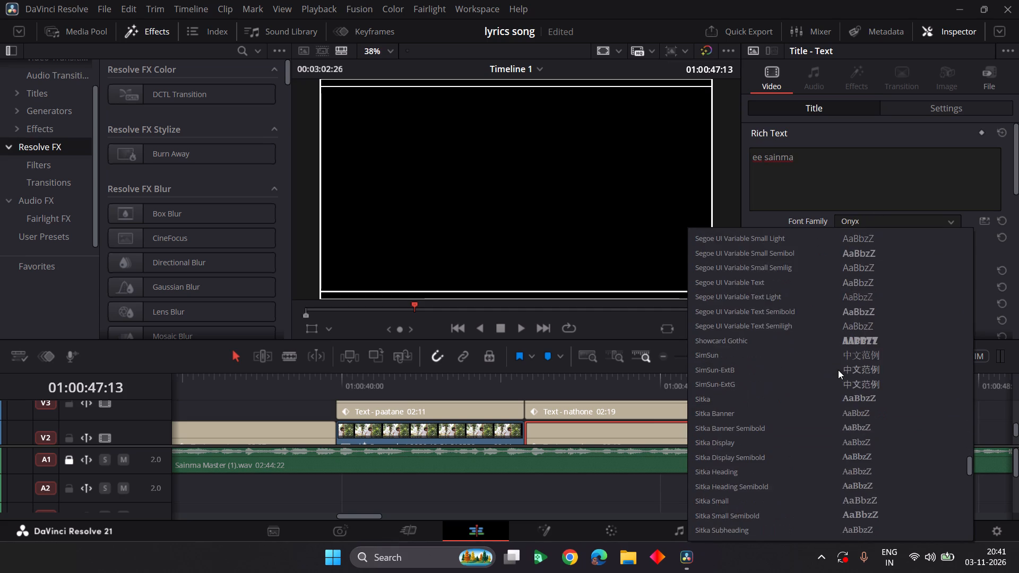
scroll(838, 370, "down", 5)
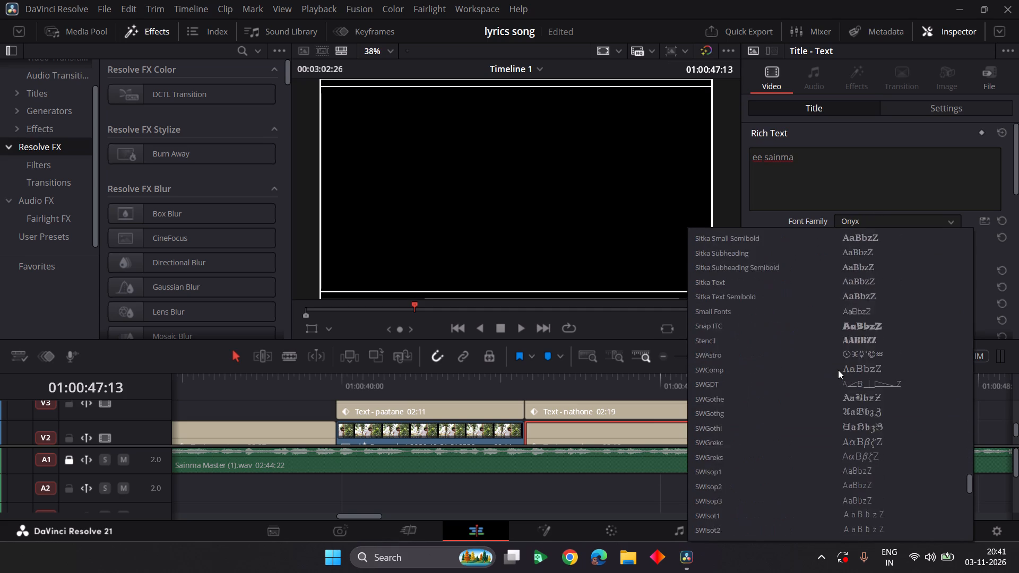
scroll(838, 370, "down", 3)
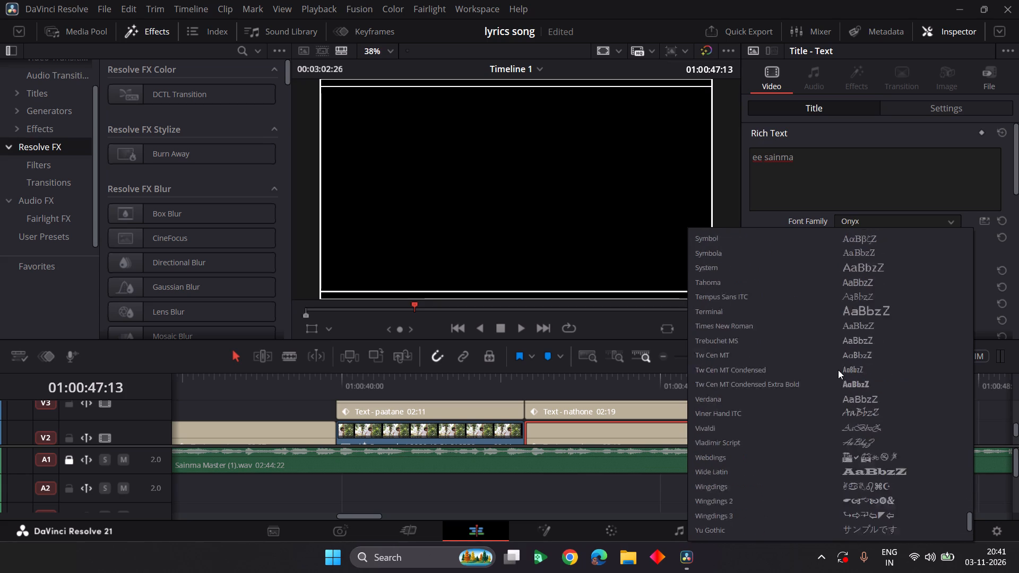
scroll(838, 370, "down", 1)
scroll(838, 370, "up", 18)
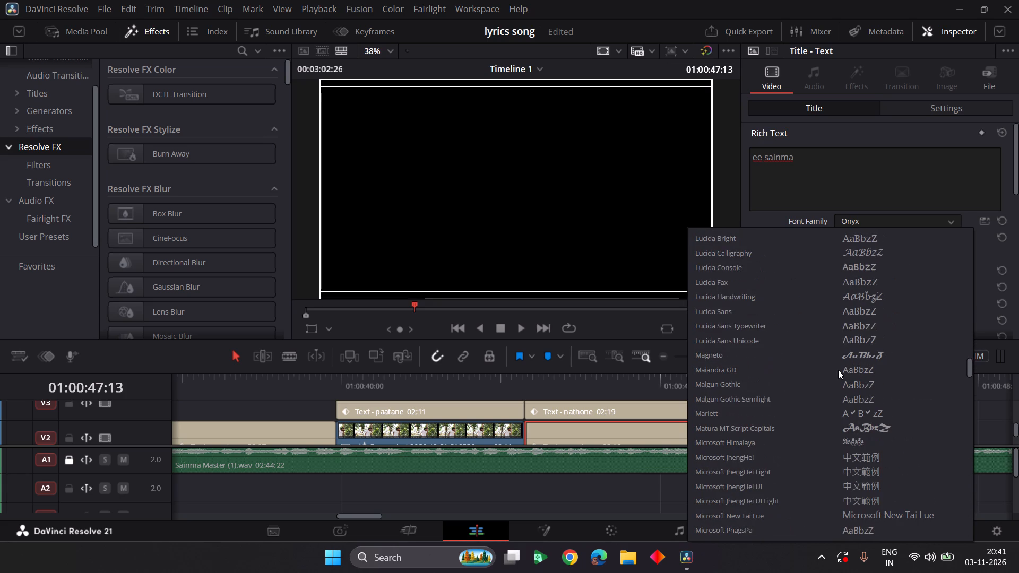
scroll(844, 387, "up", 2)
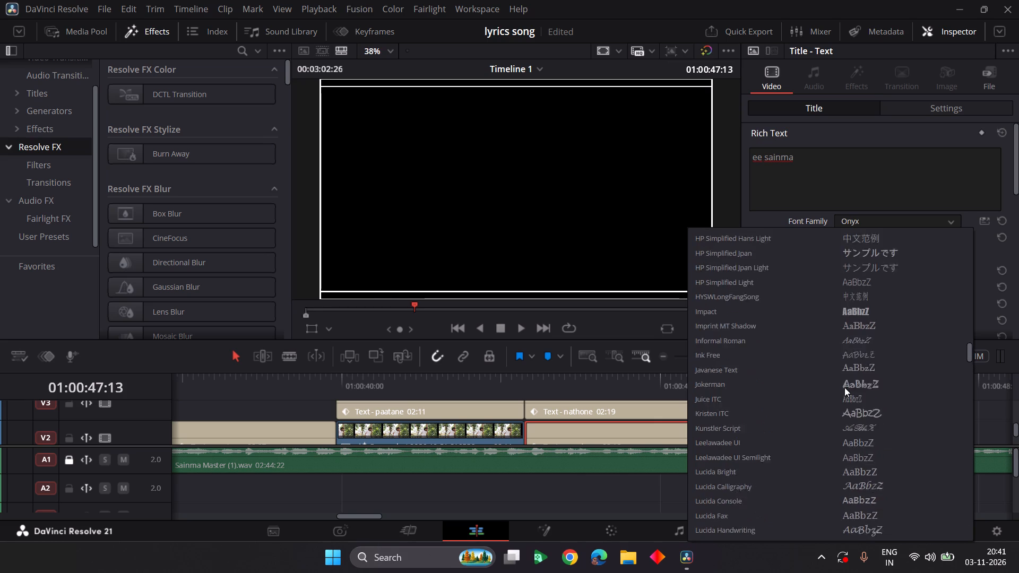
scroll(844, 387, "up", 3)
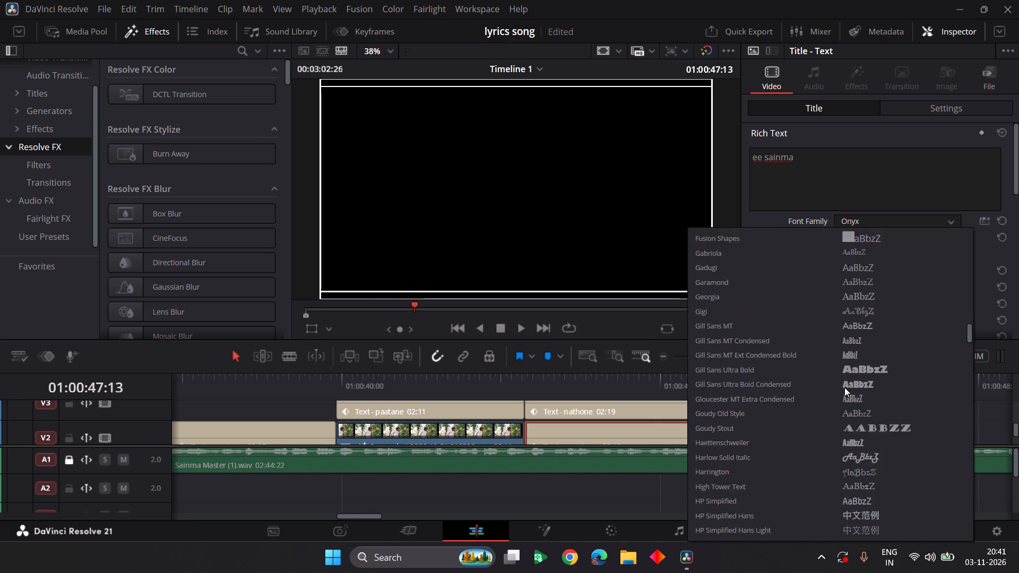
scroll(844, 387, "up", 2)
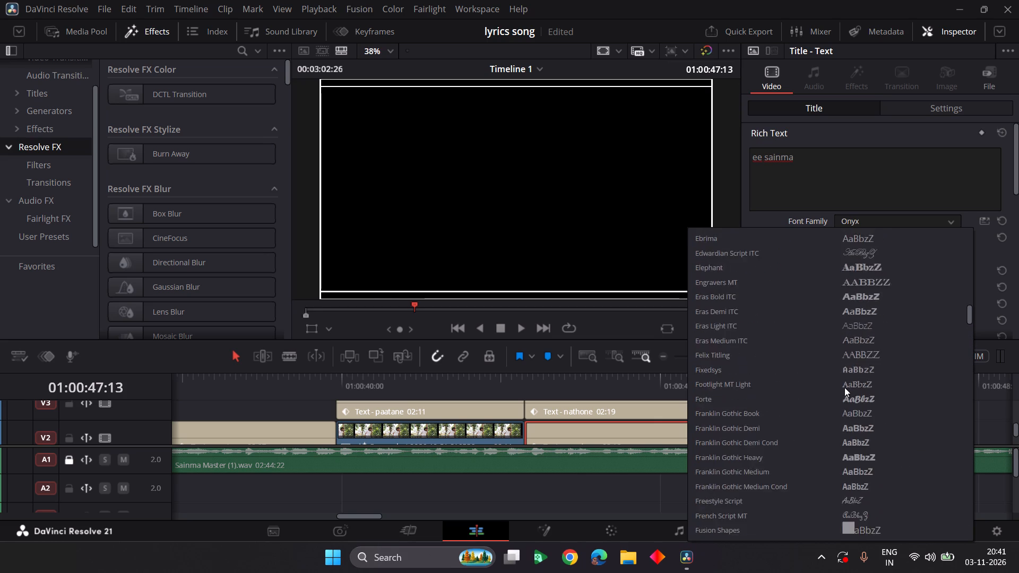
scroll(844, 387, "up", 3)
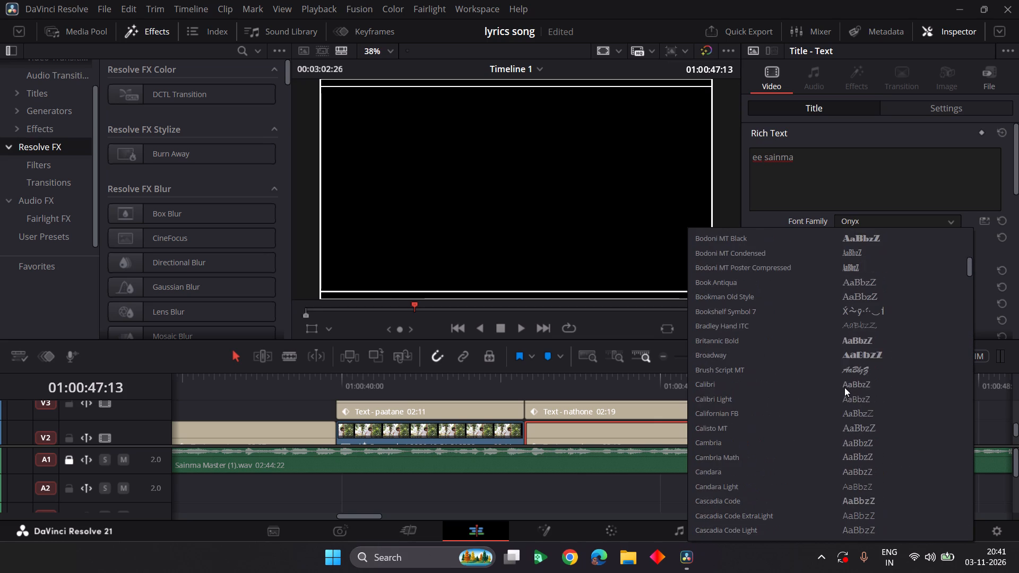
scroll(844, 387, "up", 2)
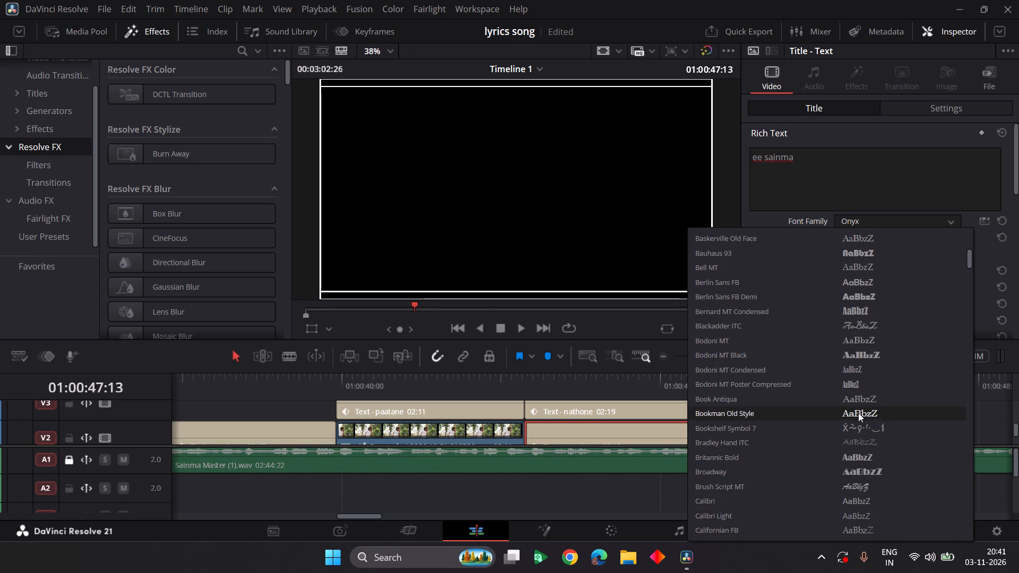
scroll(860, 437, "up", 1)
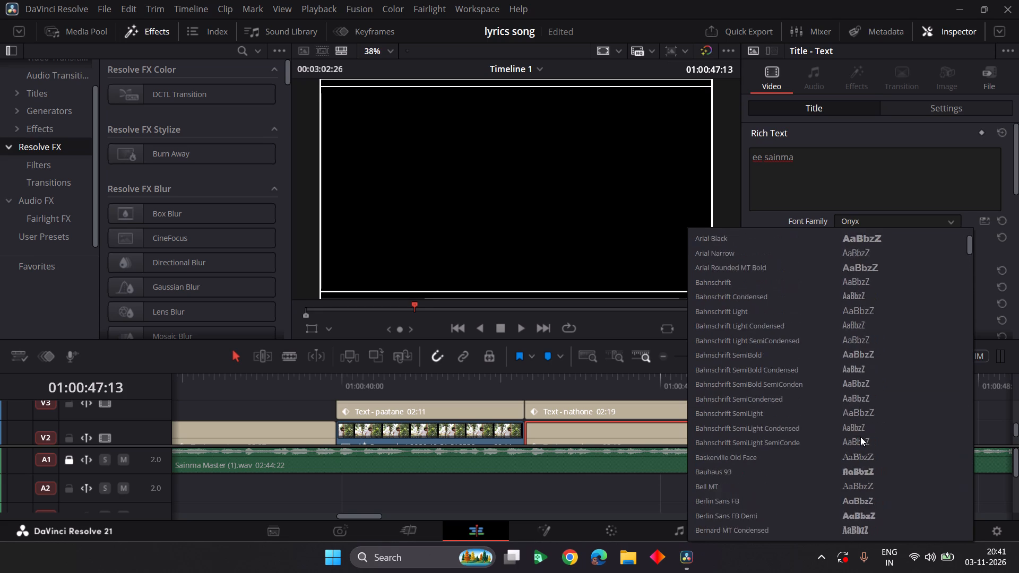
scroll(860, 437, "up", 4)
scroll(860, 437, "down", 1)
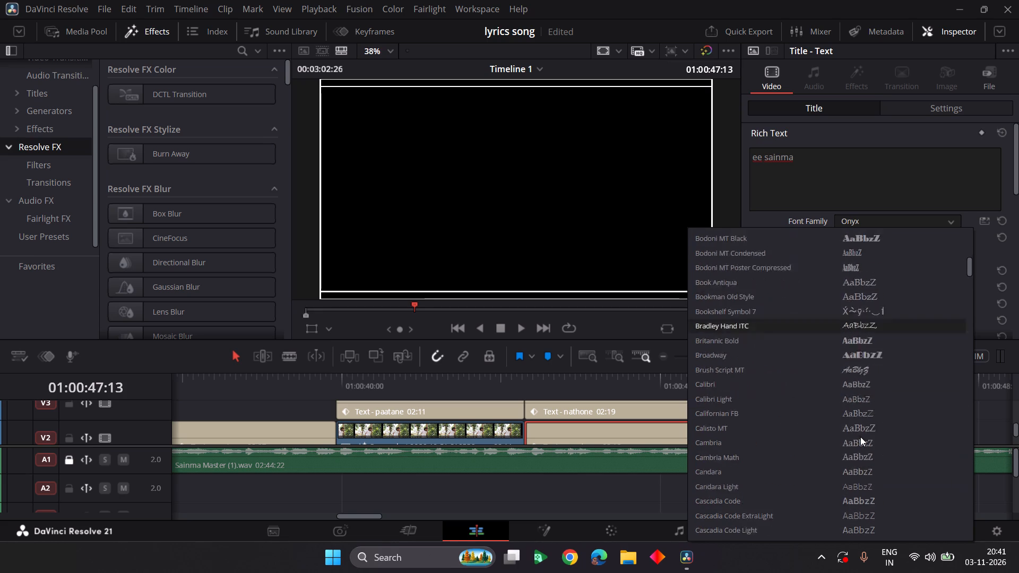
scroll(860, 437, "down", 1)
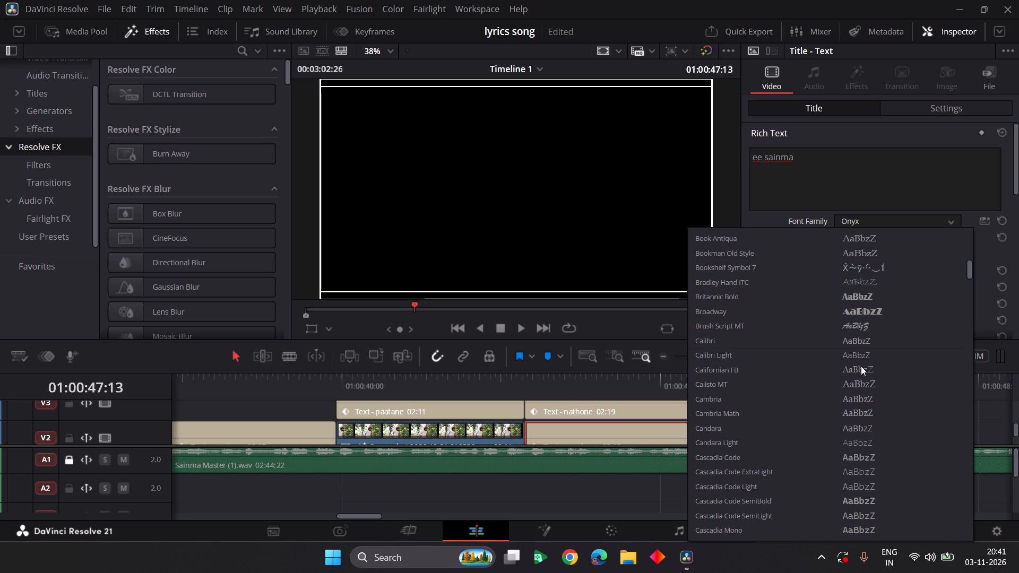
scroll(870, 423, "down", 2)
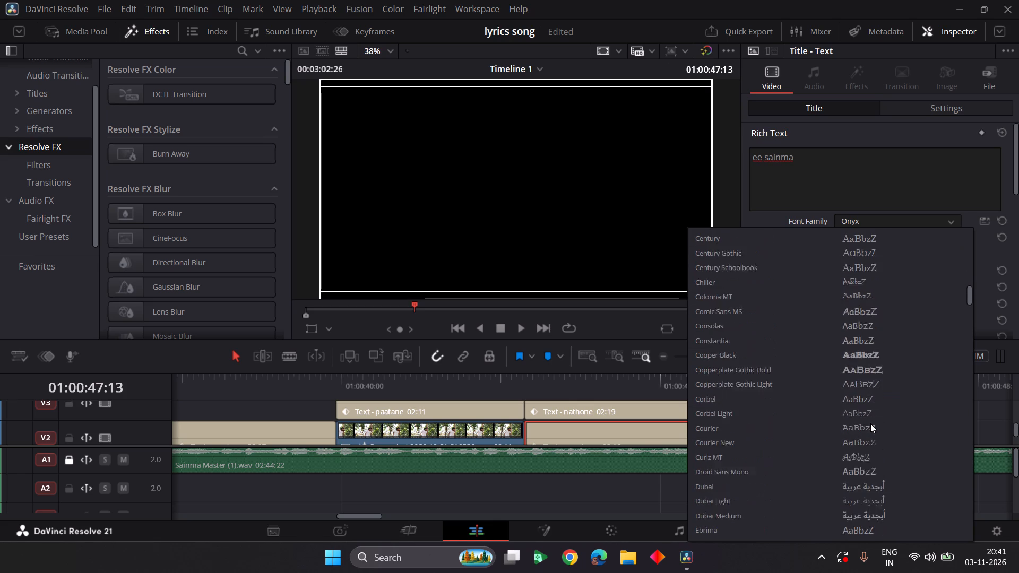
scroll(870, 423, "down", 2)
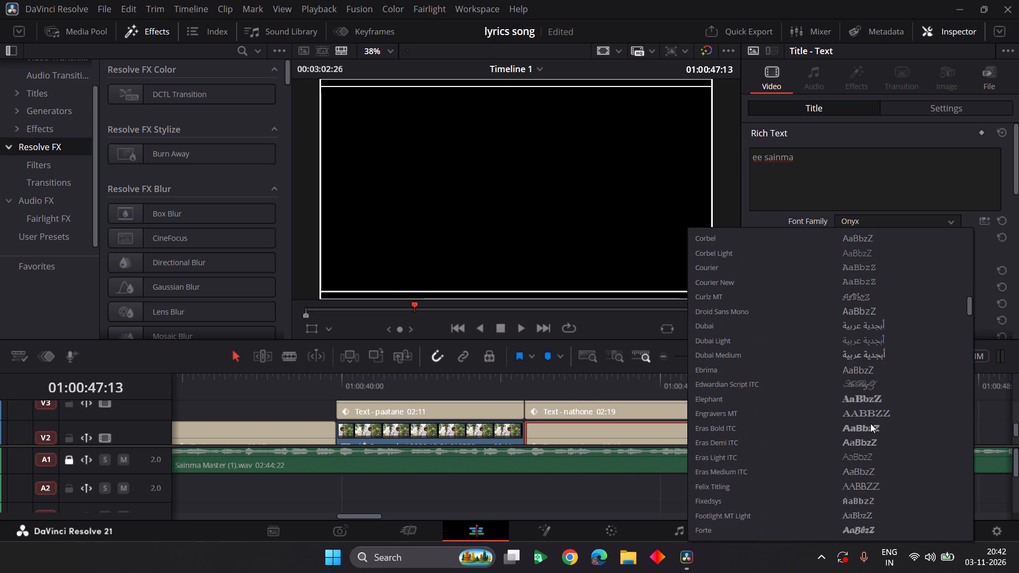
scroll(870, 423, "down", 1)
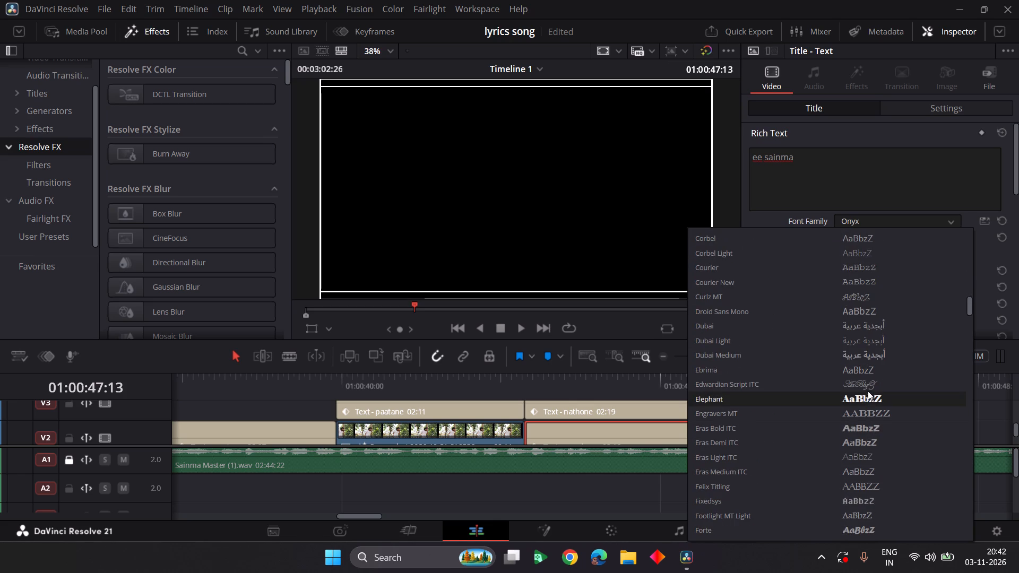
left_click(867, 380)
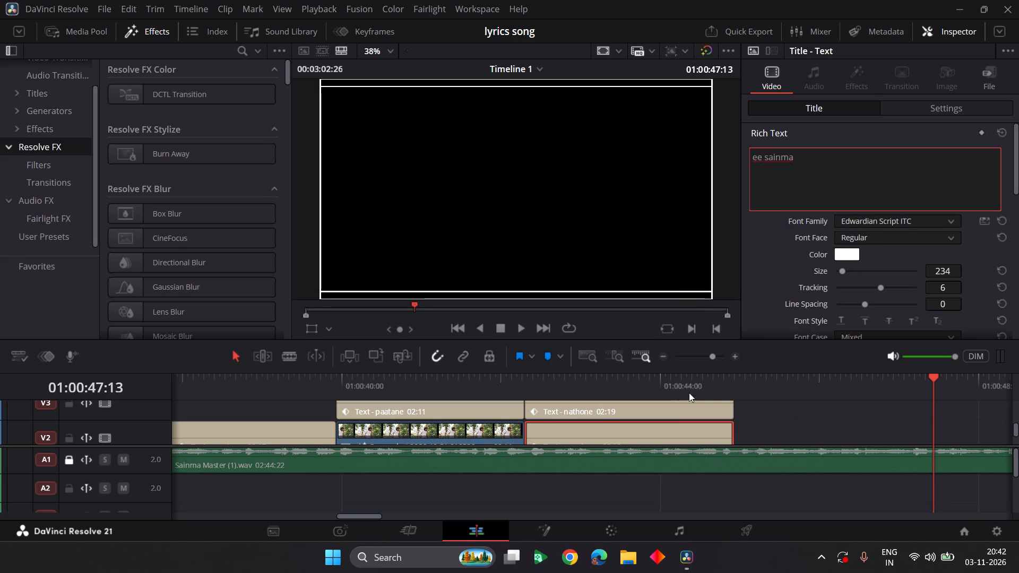
Scrub between about 01:00:43:12 and 01:00:44:02 to check the "ee sainma" text against the "nathone" lines, stopping at 01:00:43:29.
left_click(657, 389)
left_click(612, 381)
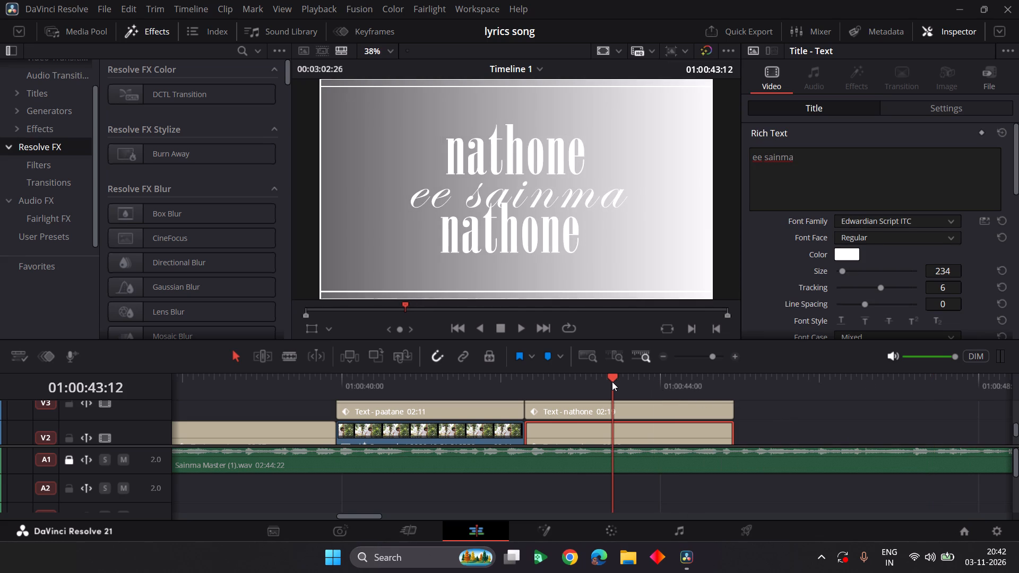
left_click(667, 379)
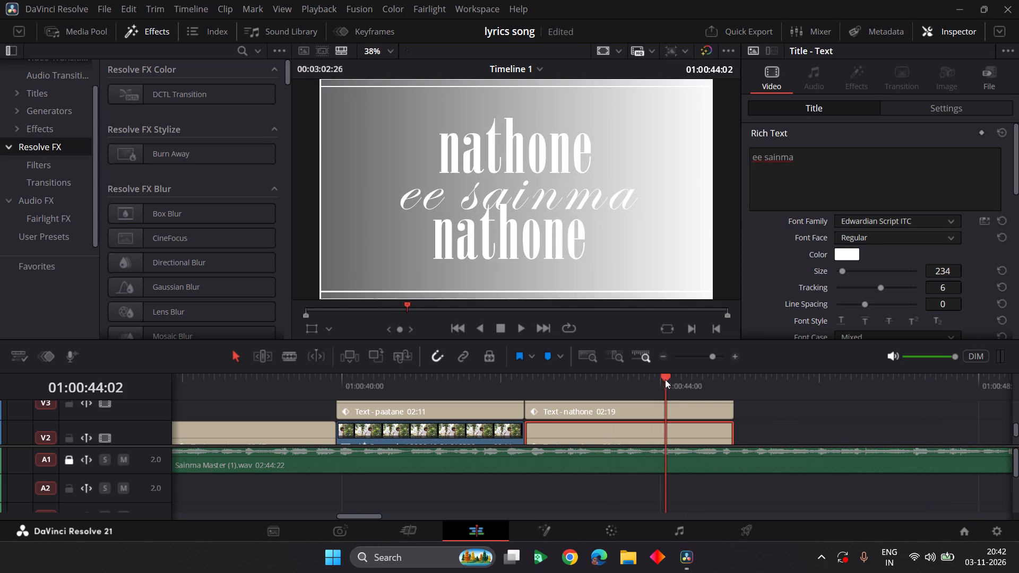
left_click(608, 379)
left_click(659, 378)
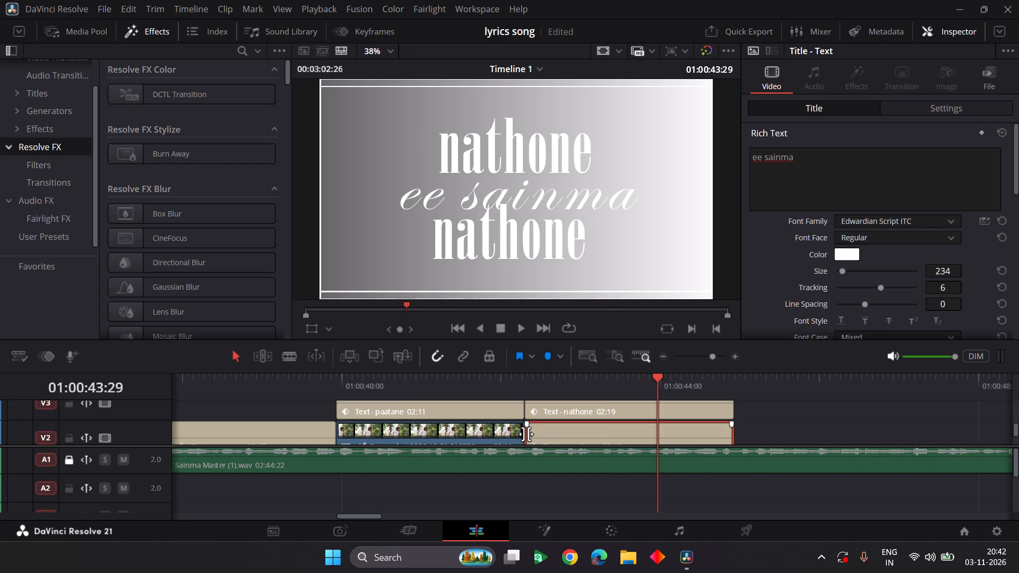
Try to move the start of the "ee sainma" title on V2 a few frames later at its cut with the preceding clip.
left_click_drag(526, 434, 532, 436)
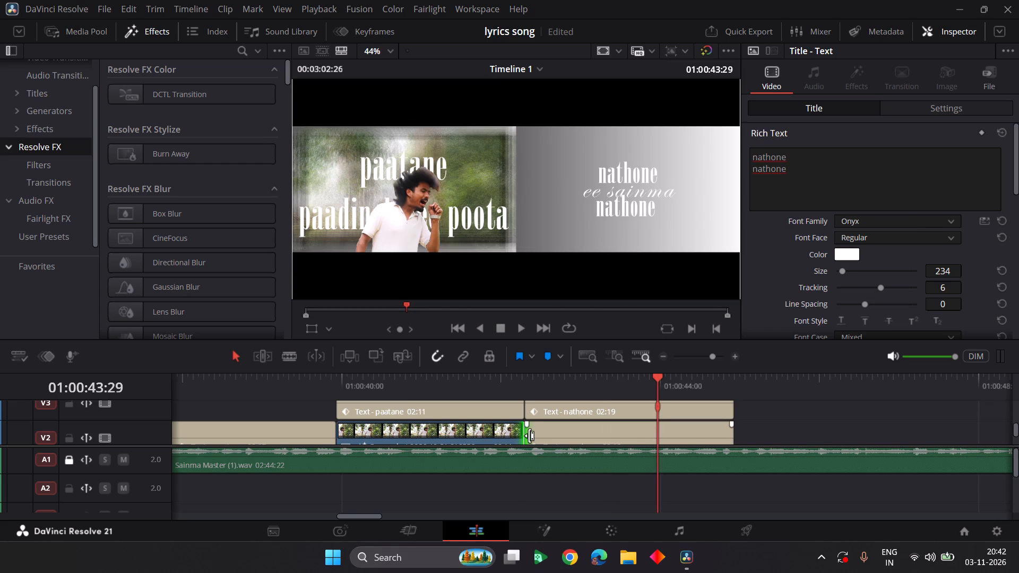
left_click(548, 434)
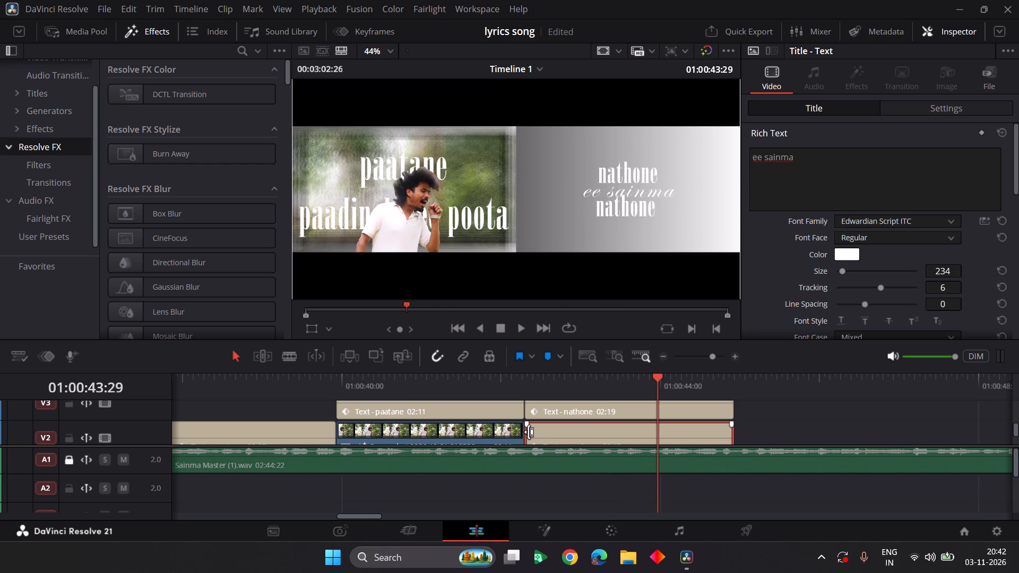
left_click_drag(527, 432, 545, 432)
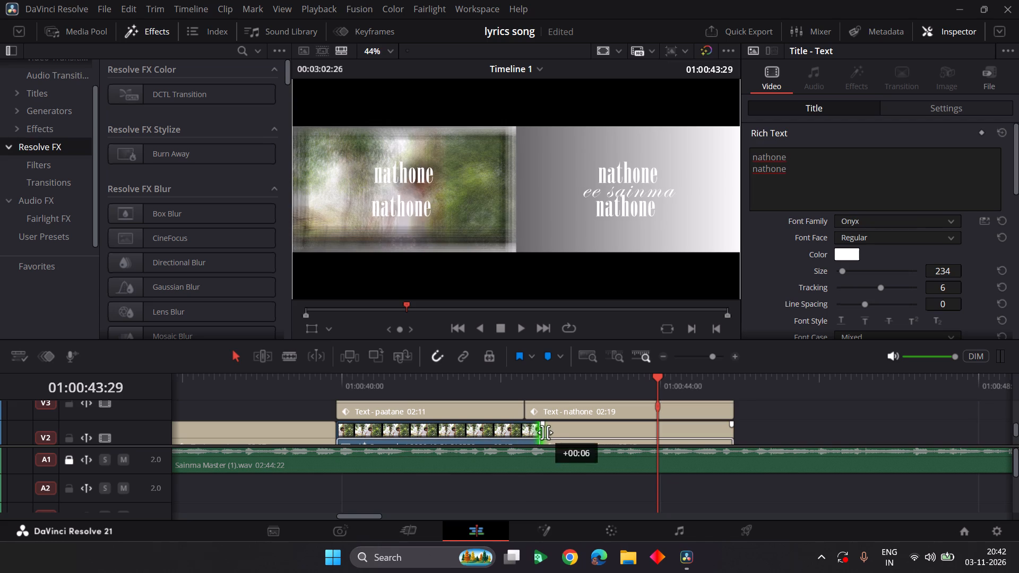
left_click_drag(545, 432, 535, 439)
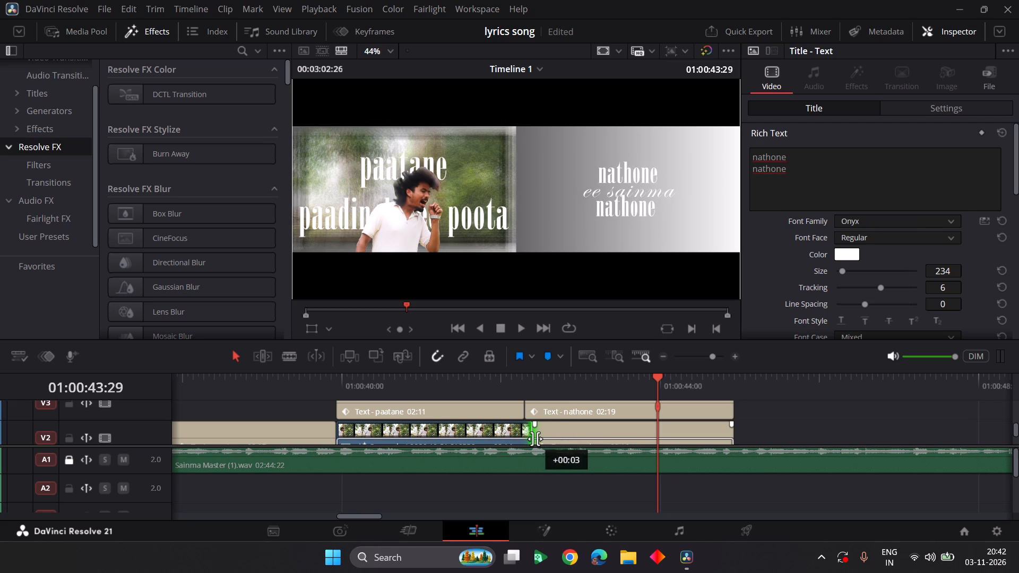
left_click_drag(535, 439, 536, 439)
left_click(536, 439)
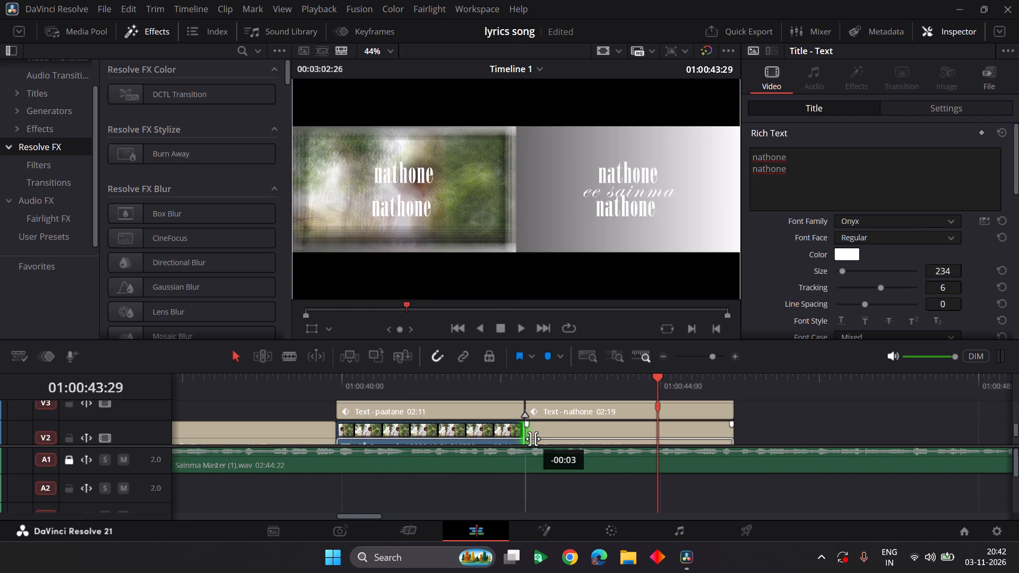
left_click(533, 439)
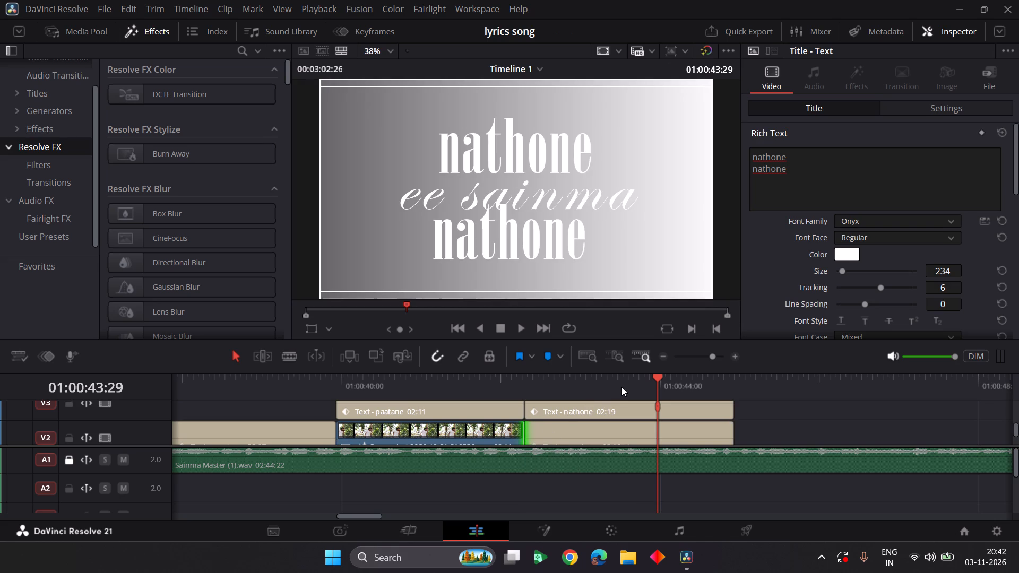
Split the "ee sainma" title on V2 at 01:00:43:29 and ripple delete the portion before the cut.
left_click(644, 424)
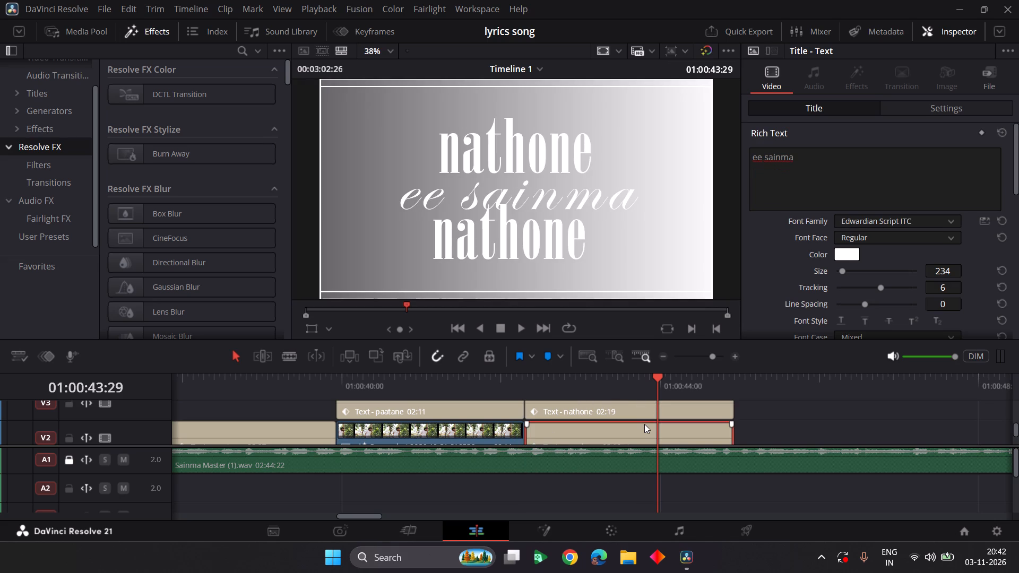
key("ctrl+b")
double_click(644, 424)
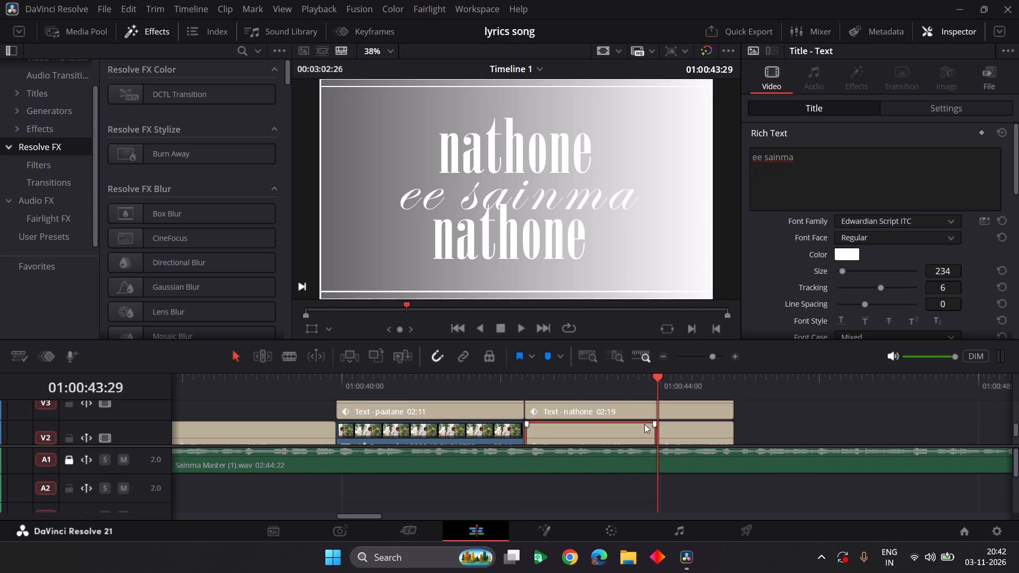
left_click(644, 424)
key("Delete")
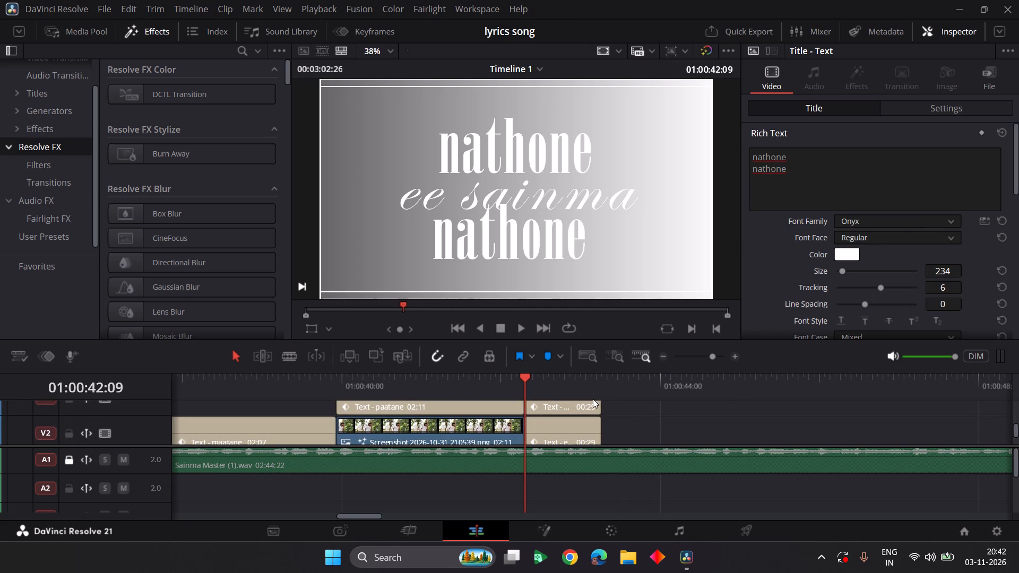
Extend the ends of the "nathone" title and the "ee sainma" title on V2 to a duration of 01:20 each.
left_click_drag(596, 405, 653, 403)
left_click_drag(601, 429, 623, 431)
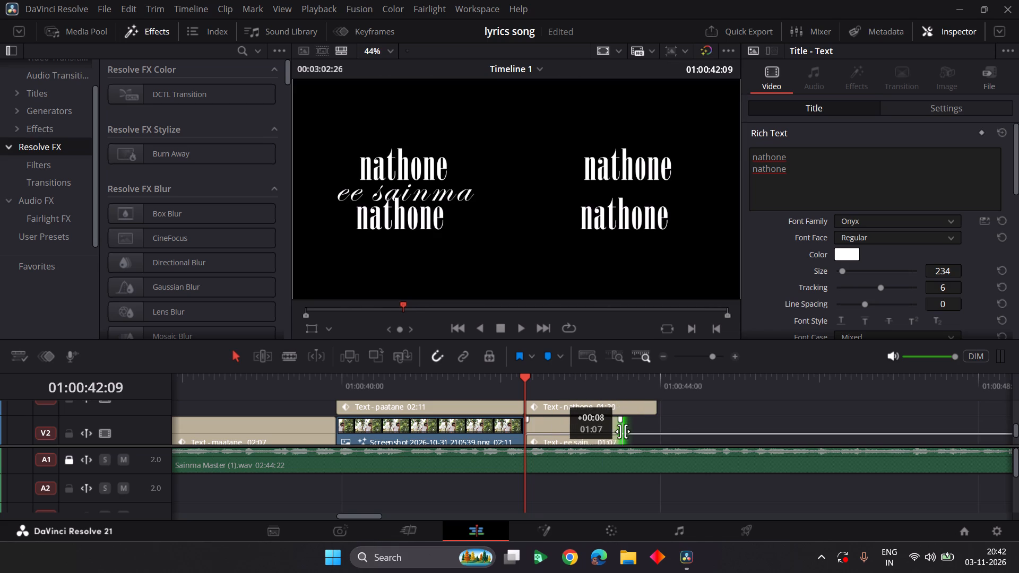
left_click_drag(623, 431, 658, 437)
Shift "ee sainma" about 9 frames later, extend "nathone" to 01:29 to match its end, and trim the start of "ee sainma" to 01:01 long.
left_click_drag(609, 437, 634, 438)
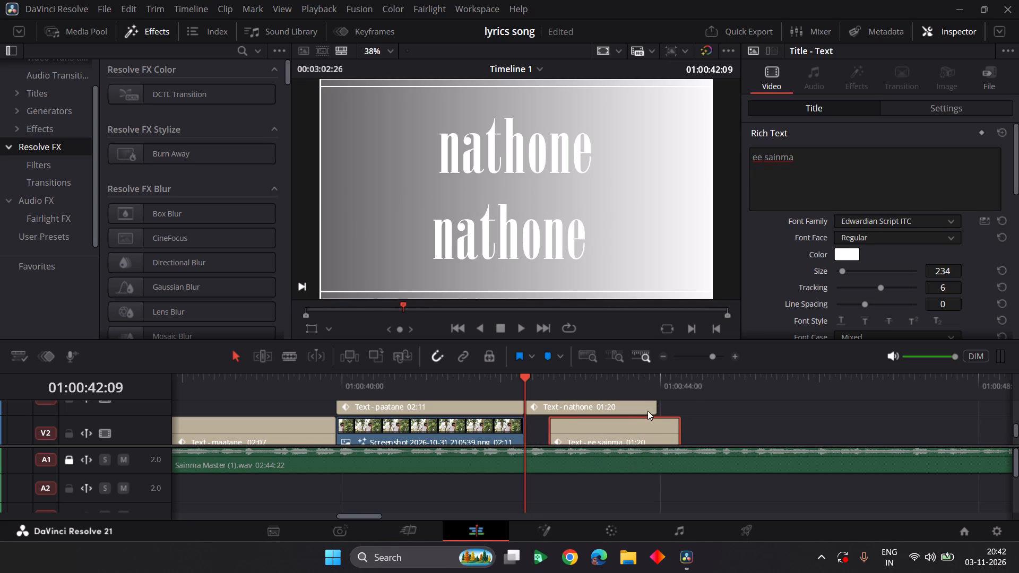
left_click_drag(650, 404, 678, 405)
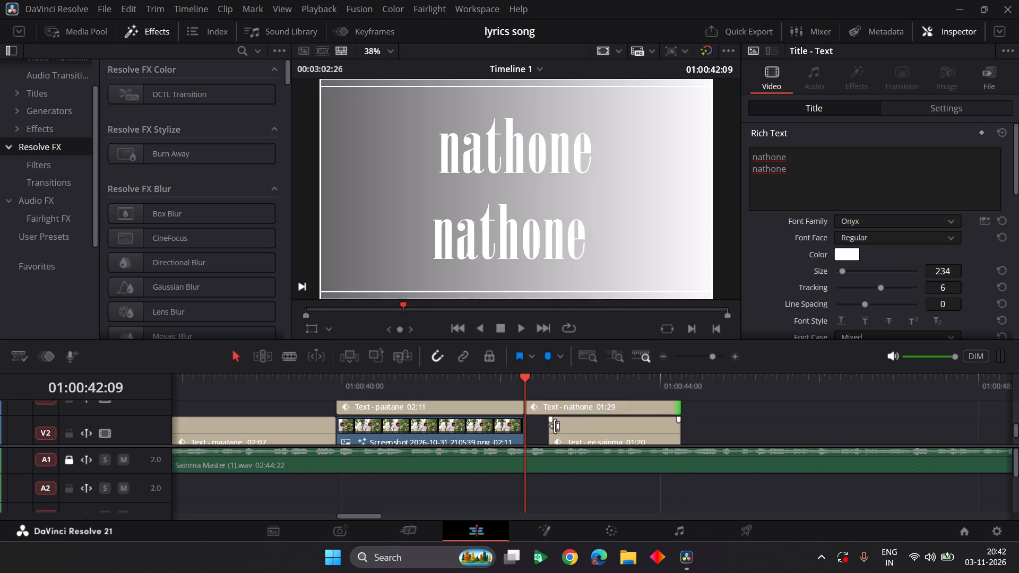
left_click_drag(548, 430, 590, 435)
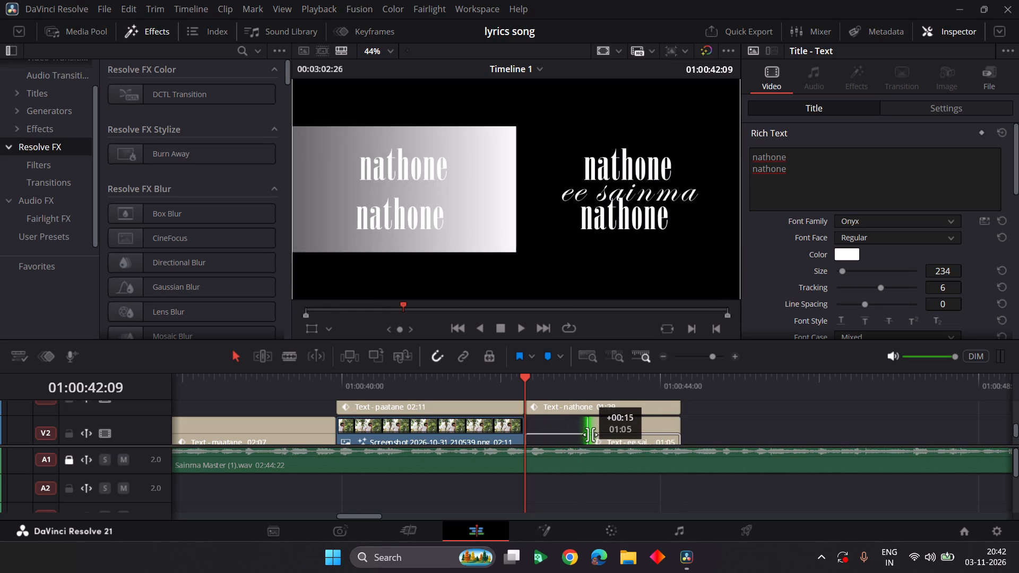
left_click_drag(590, 435, 598, 435)
Play the section from 01:00:42:20, then extend the ends of "ee sainma" to 01:07 and "nathone" to 02:05.
left_click(556, 378)
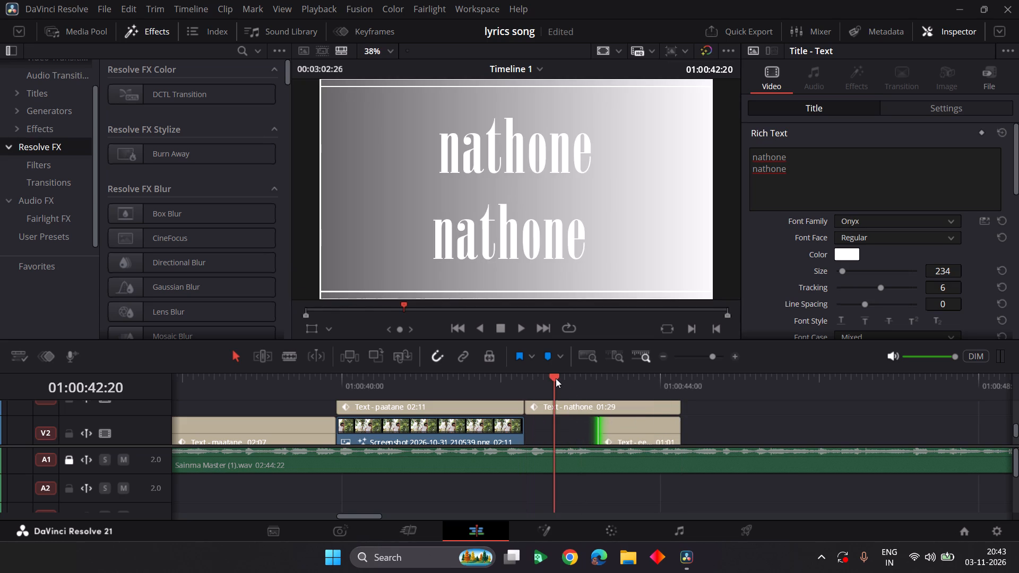
key("space")
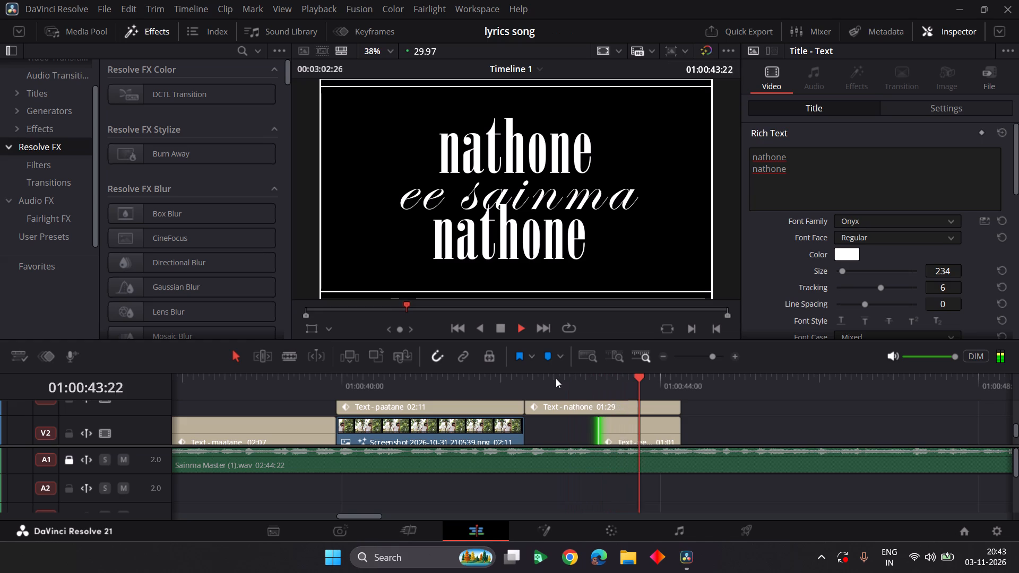
key("space")
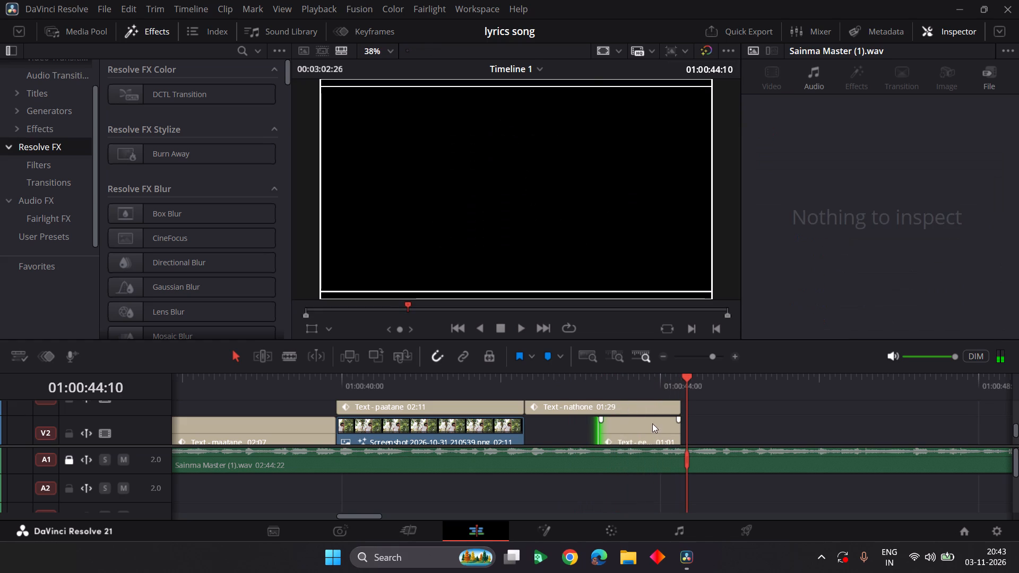
left_click_drag(678, 431, 693, 433)
left_click_drag(676, 407, 686, 407)
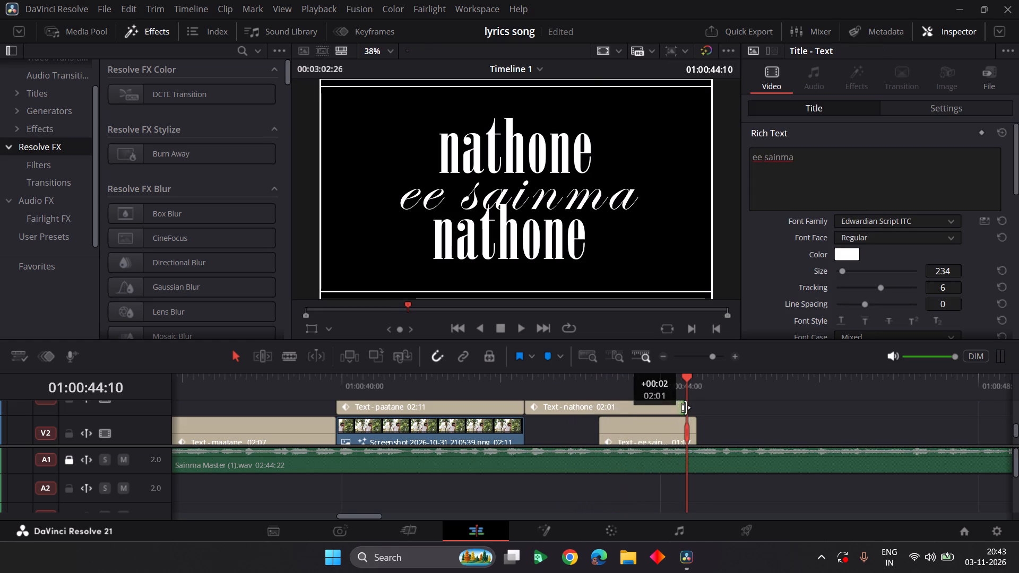
left_click_drag(686, 407, 690, 407)
Set the stroke color of the "ee sainma" title on V2 to dark red #aa0000.
left_click(668, 434)
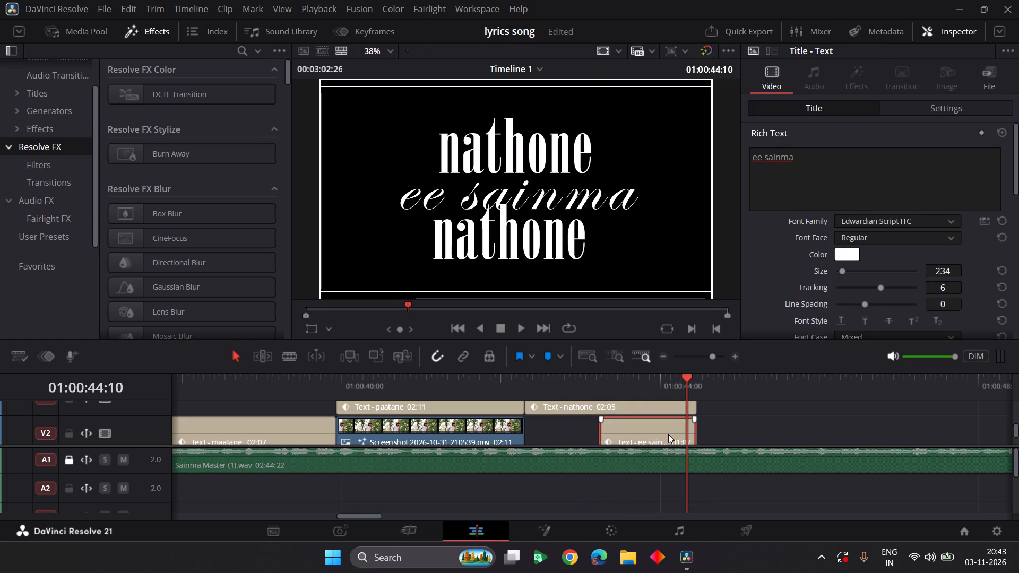
scroll(848, 262, "down", 1)
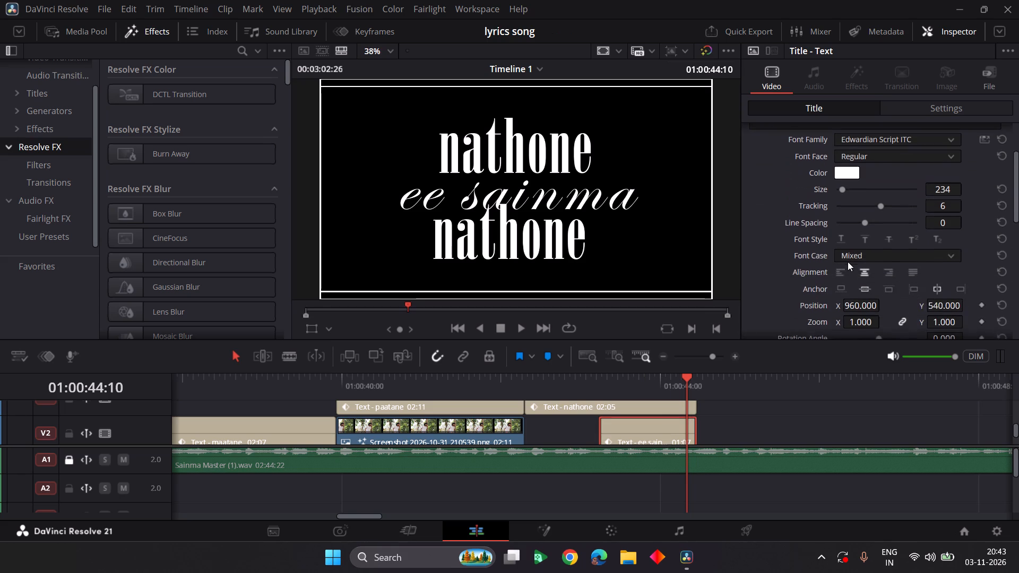
scroll(848, 262, "down", 1)
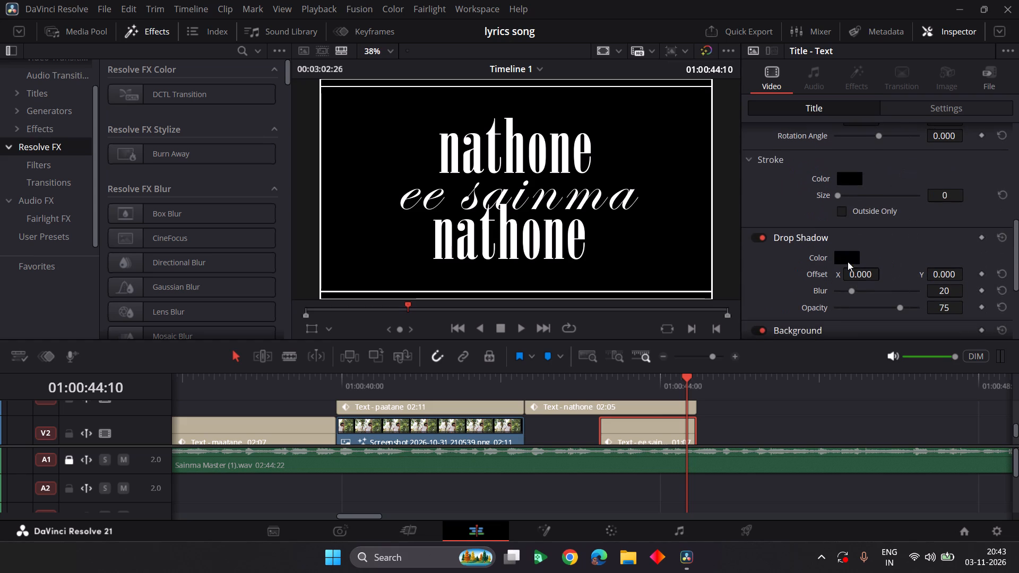
left_click(849, 180)
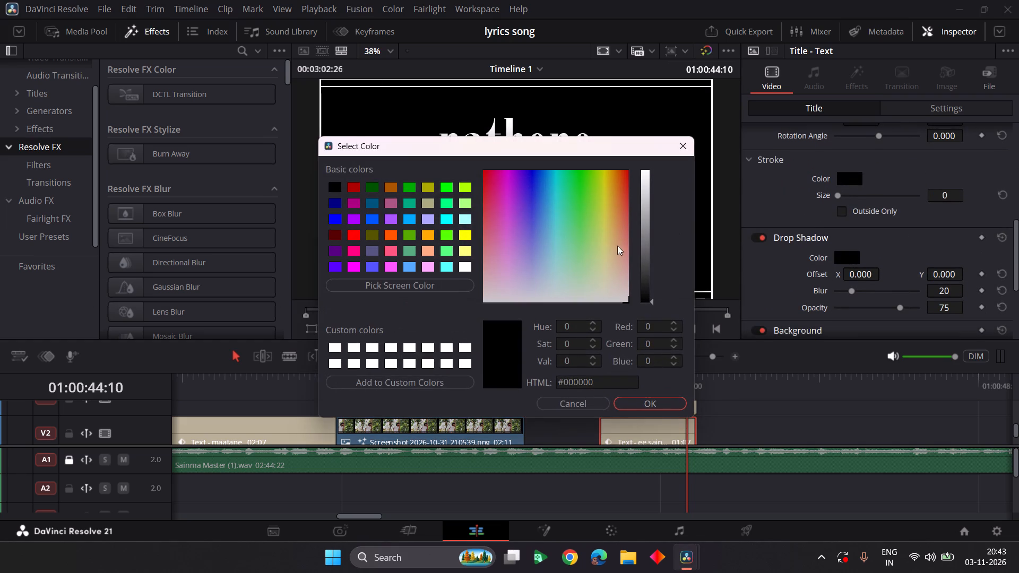
left_click(352, 188)
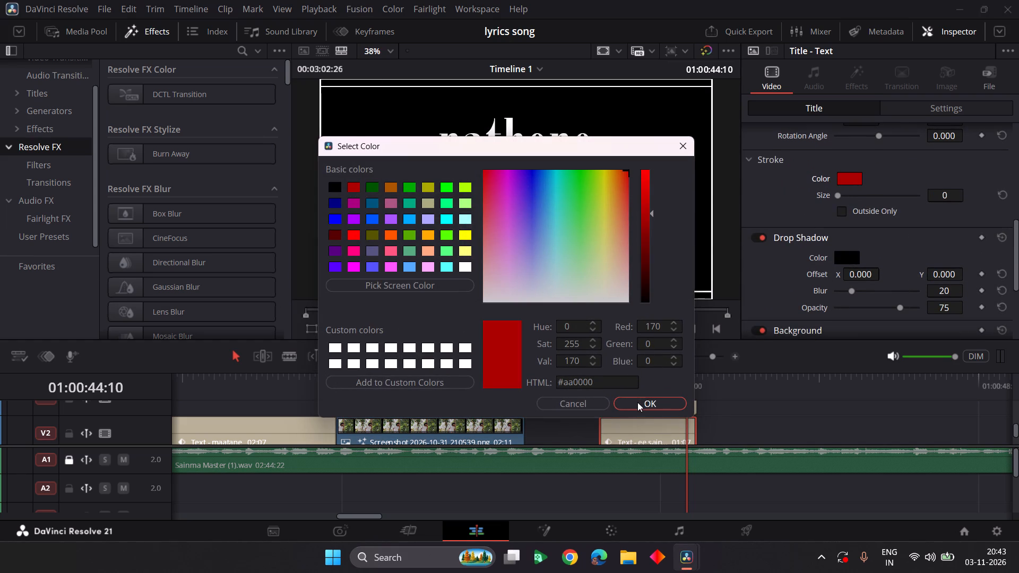
left_click(637, 402)
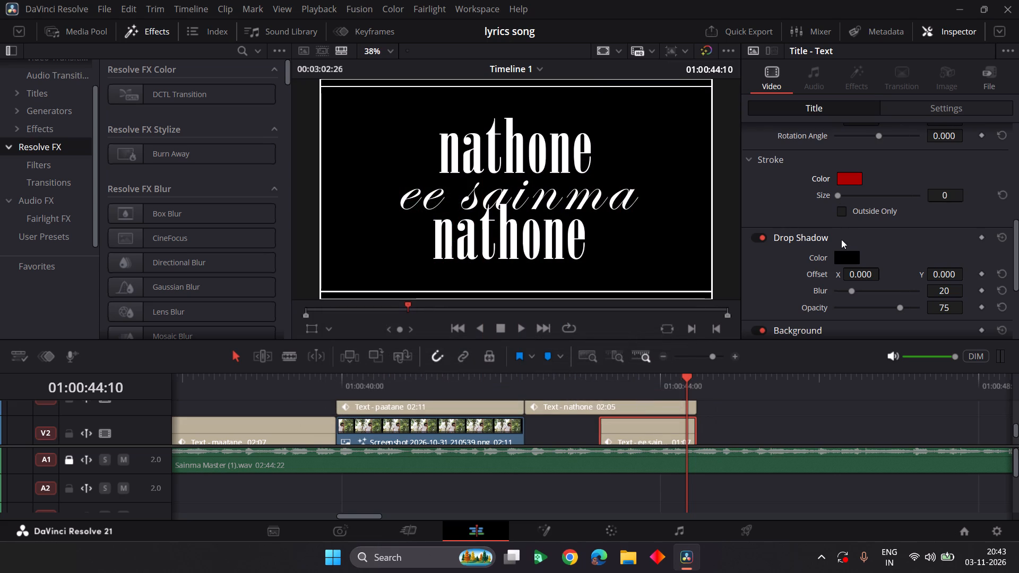
Set the drop shadow color of the "ee sainma" title to dark red #aa0000.
left_click(841, 253)
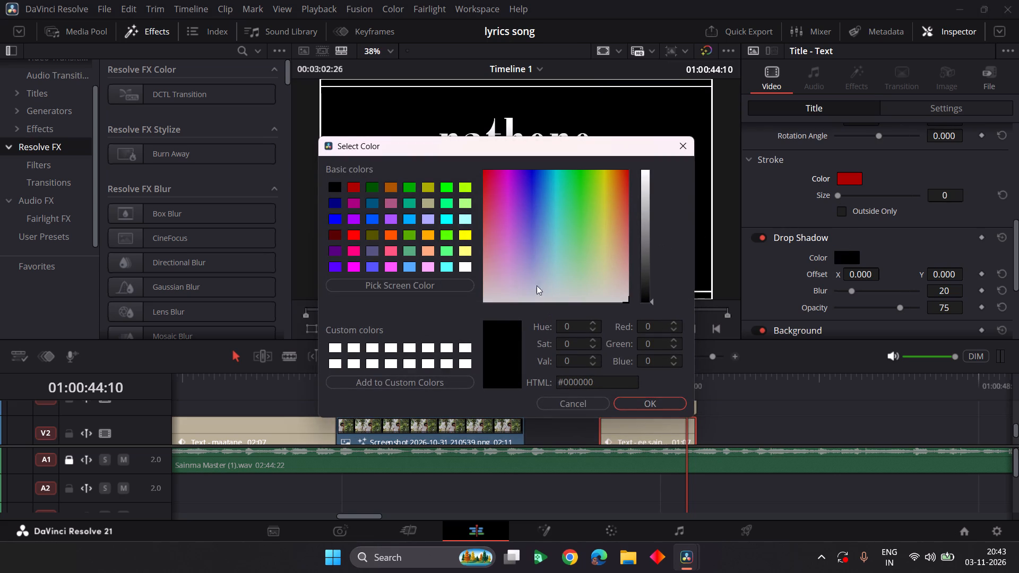
left_click(352, 189)
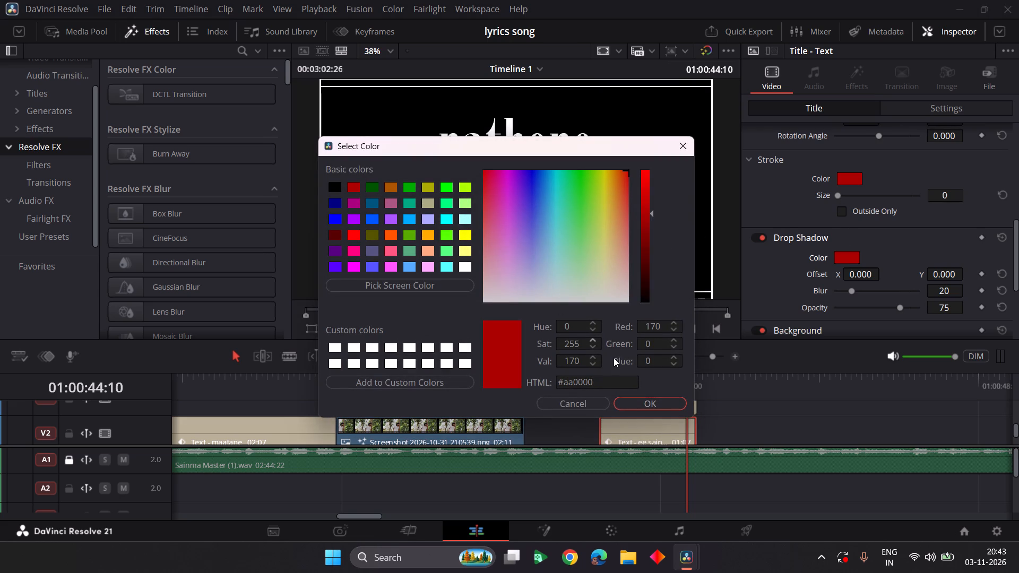
left_click(650, 401)
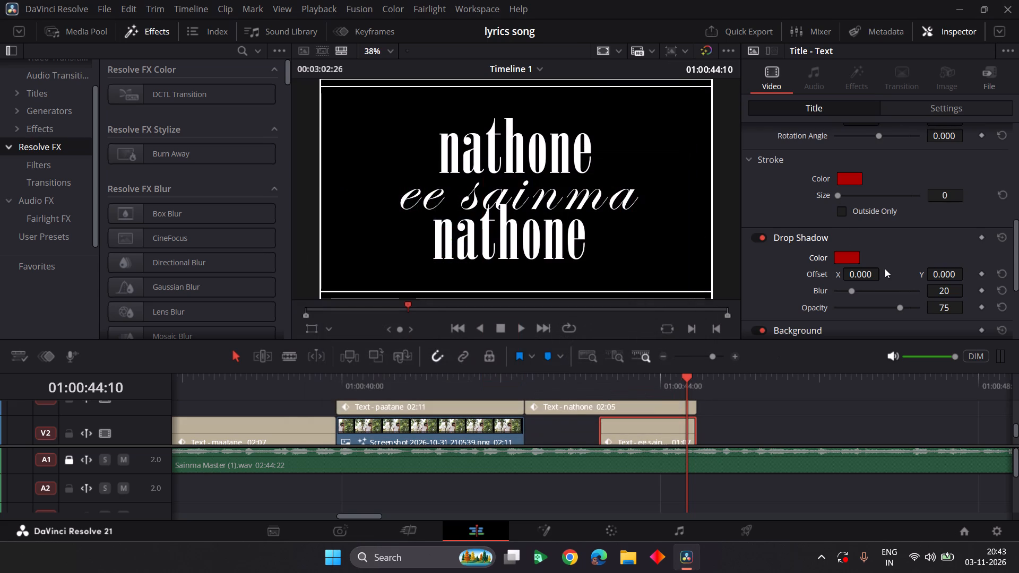
Set the "ee sainma" title's background color and background outline color to #aa0000, and play it back from 01:00:43:04.
scroll(885, 268, "down", 2)
scroll(885, 268, "up", 5)
scroll(885, 268, "down", 2)
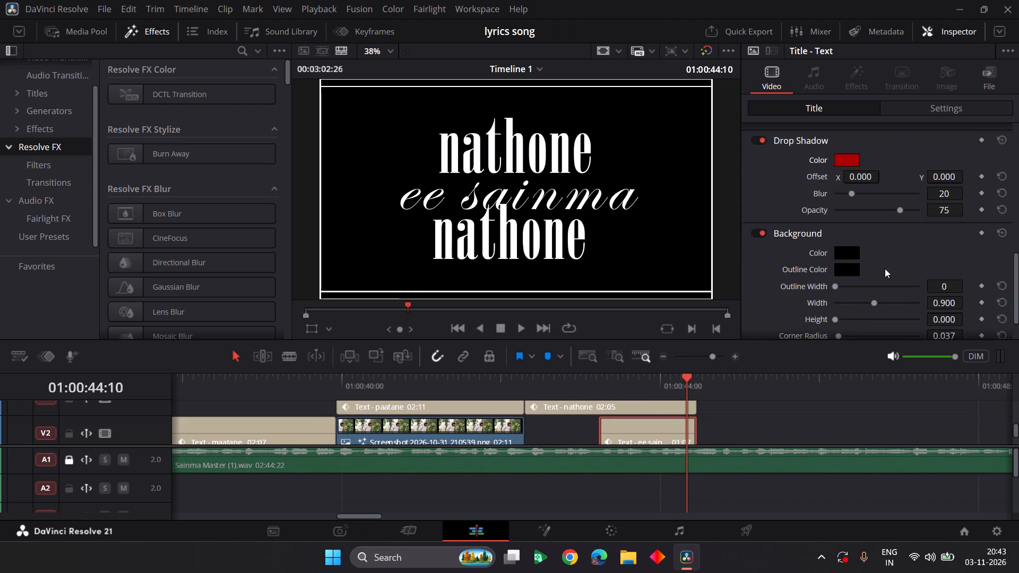
scroll(885, 268, "down", 2)
left_click(847, 215)
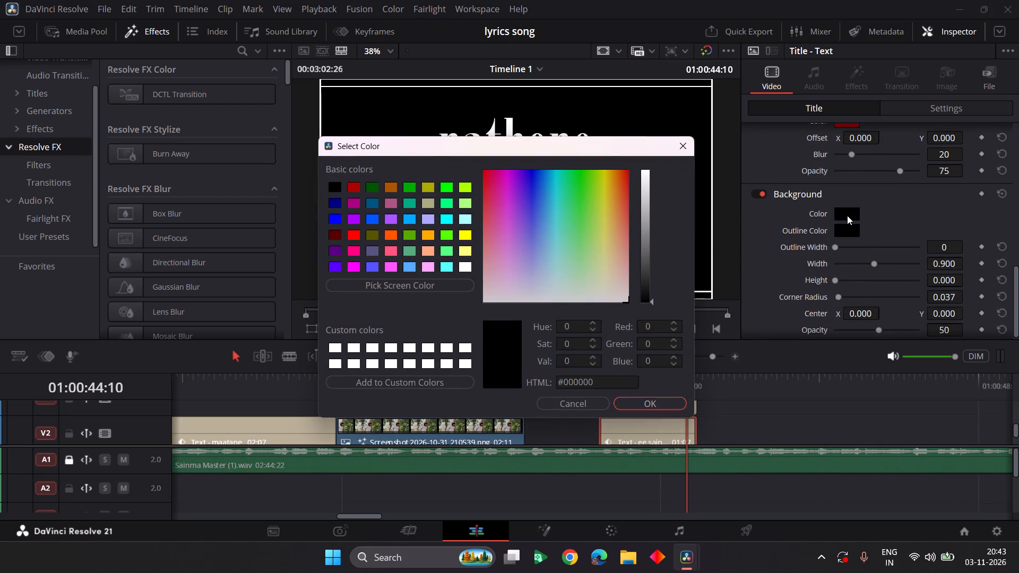
left_click(351, 192)
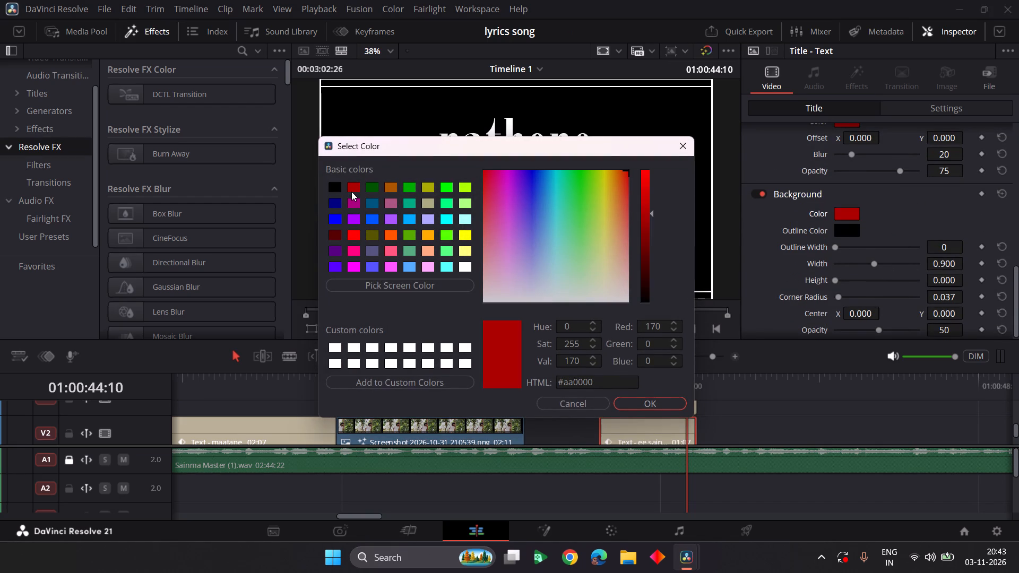
left_click(651, 402)
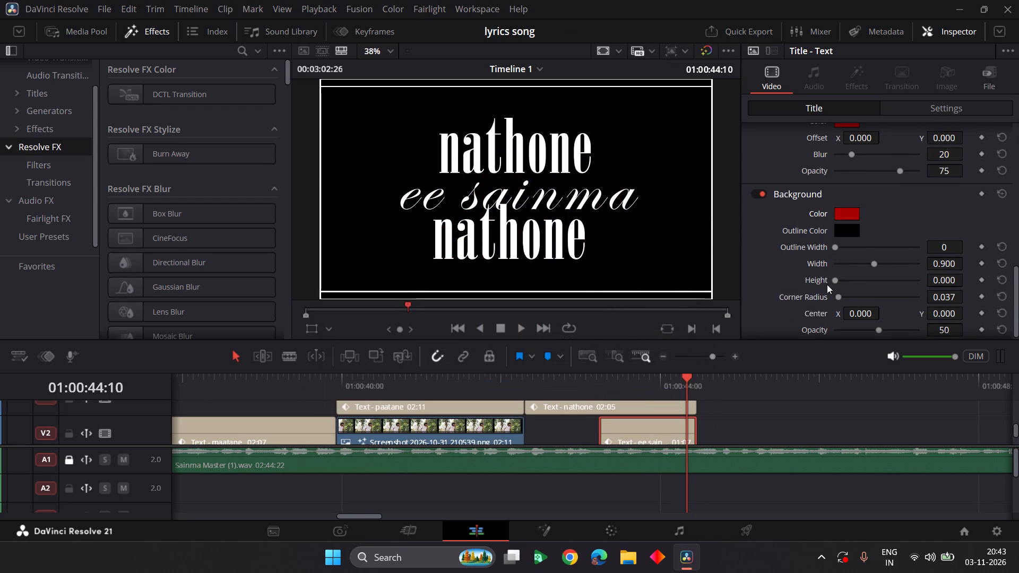
left_click(844, 231)
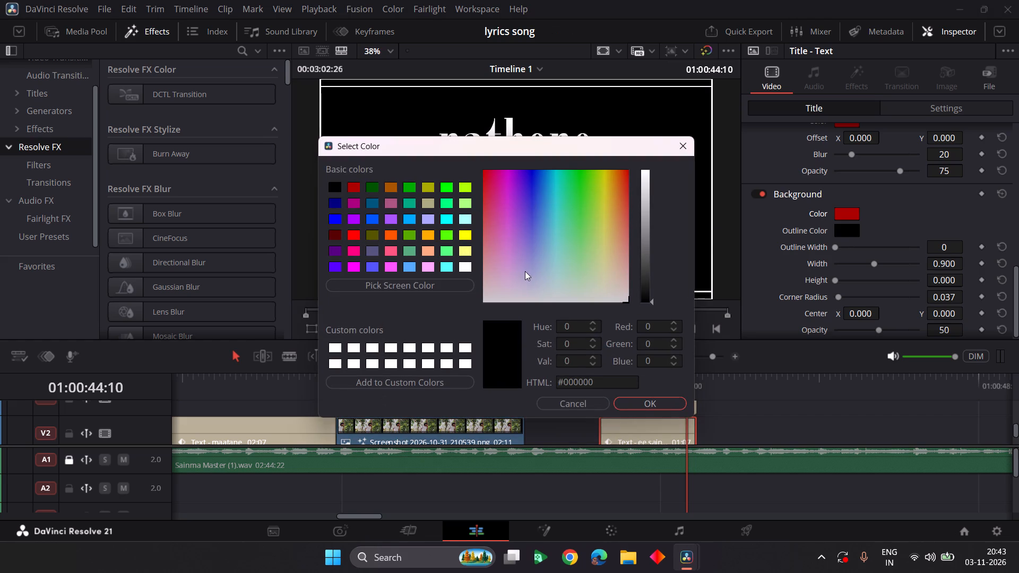
left_click(355, 187)
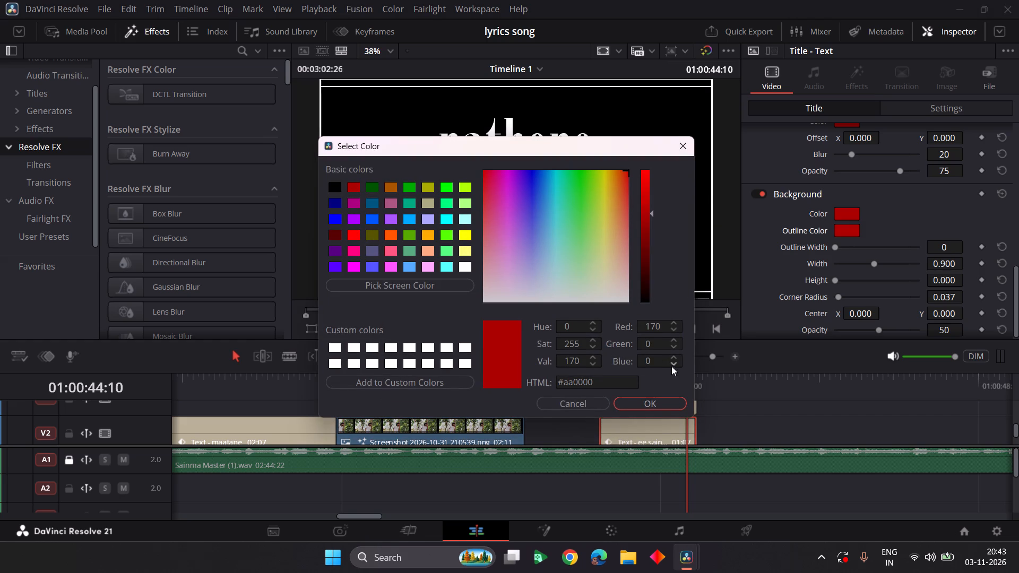
left_click(664, 400)
left_click(592, 381)
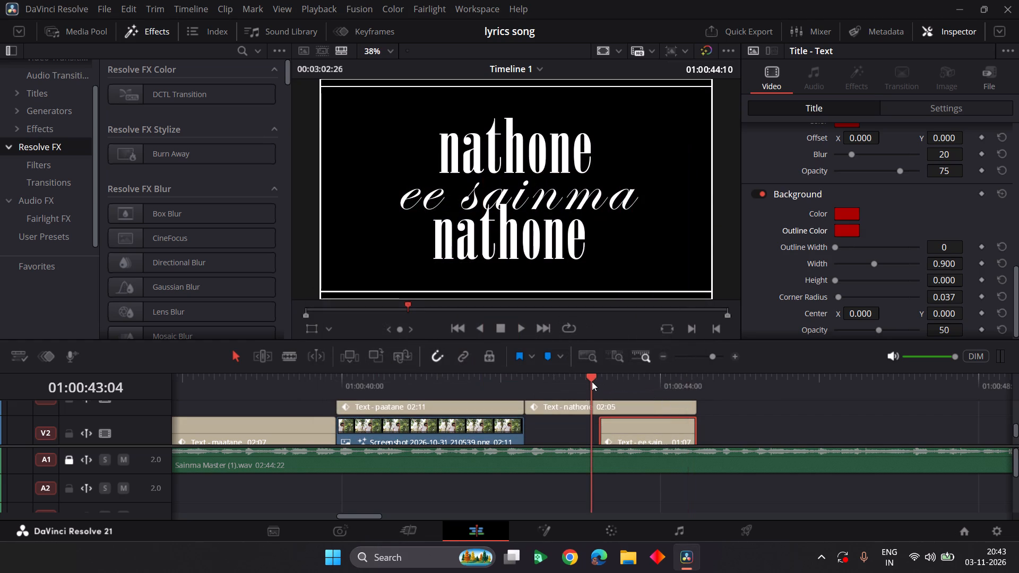
key("space")
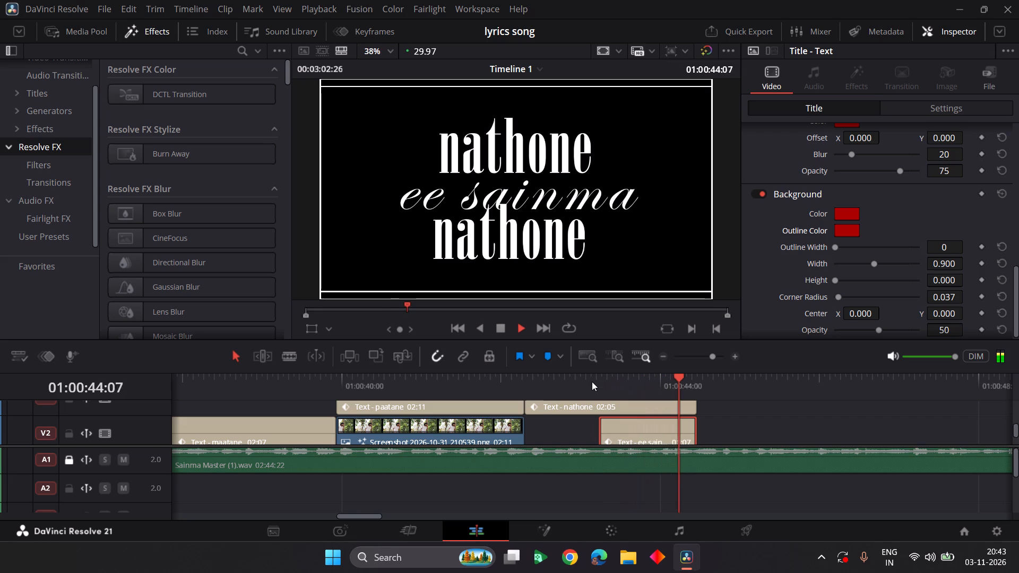
key("space")
Set the text fill color of the "ee sainma" title to dark red #aa0000.
scroll(994, 241, "down", 1)
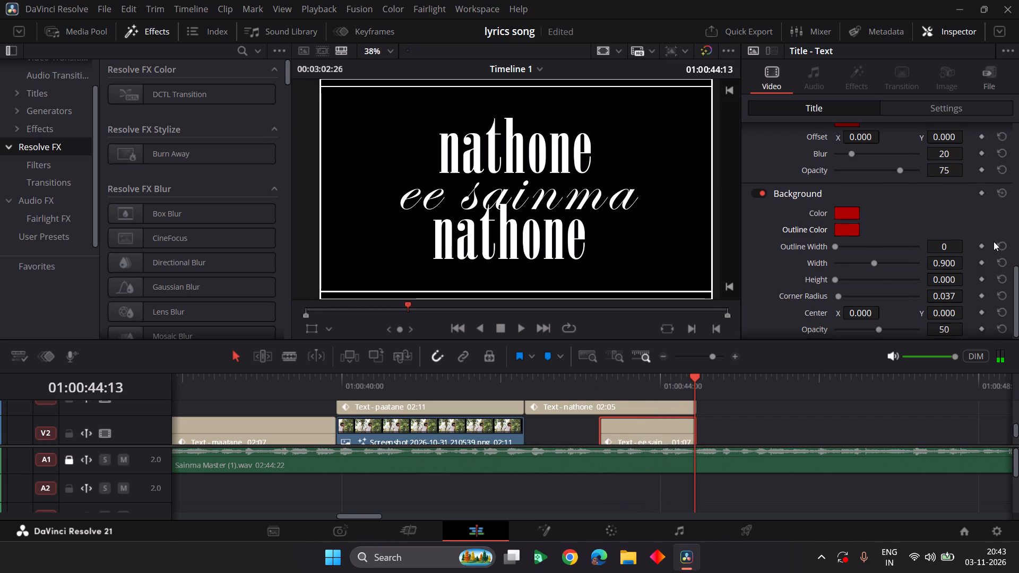
scroll(994, 241, "down", 1)
scroll(932, 244, "down", 1)
scroll(932, 244, "up", 4)
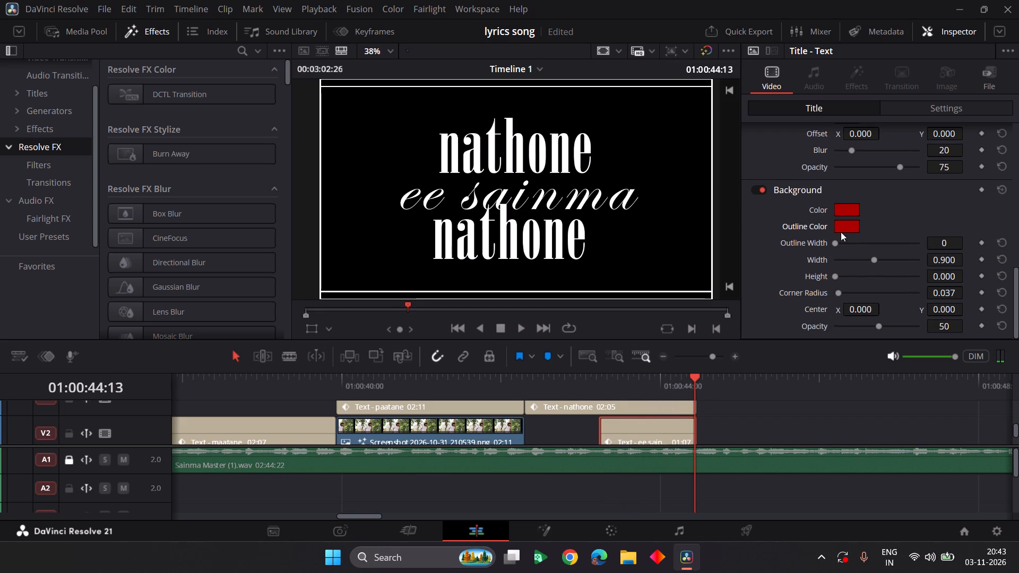
scroll(841, 232, "up", 5)
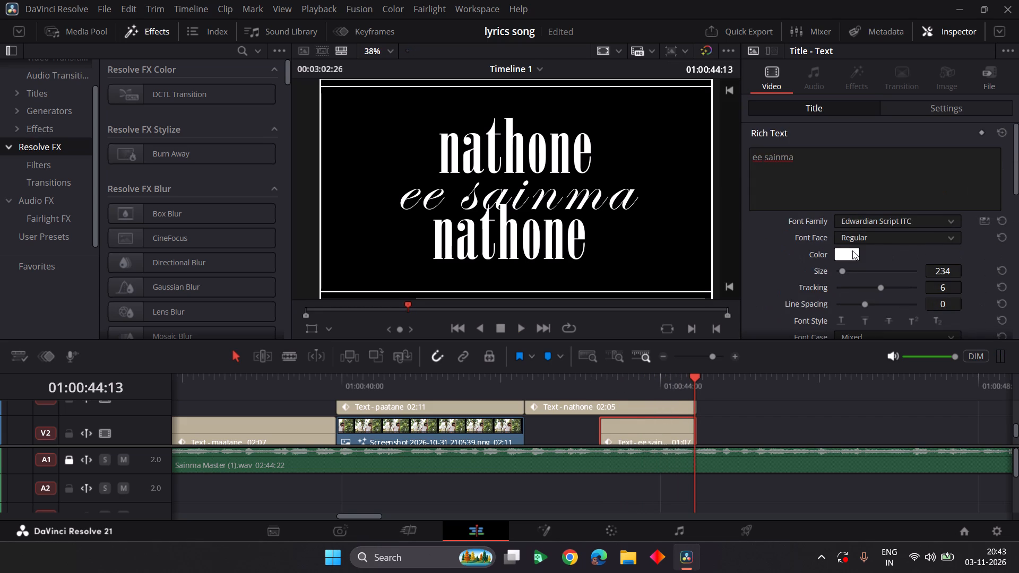
left_click(851, 246)
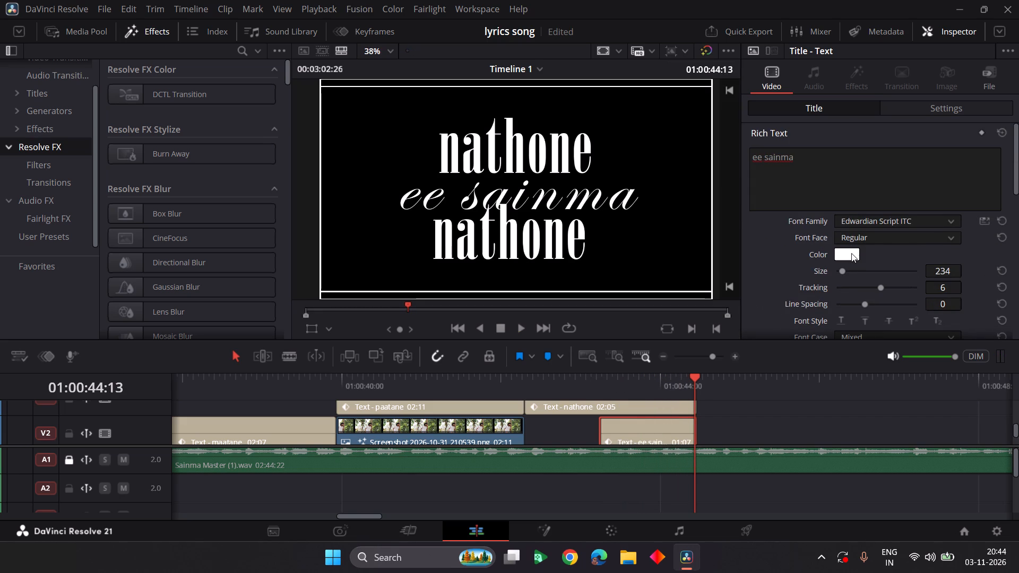
left_click(851, 254)
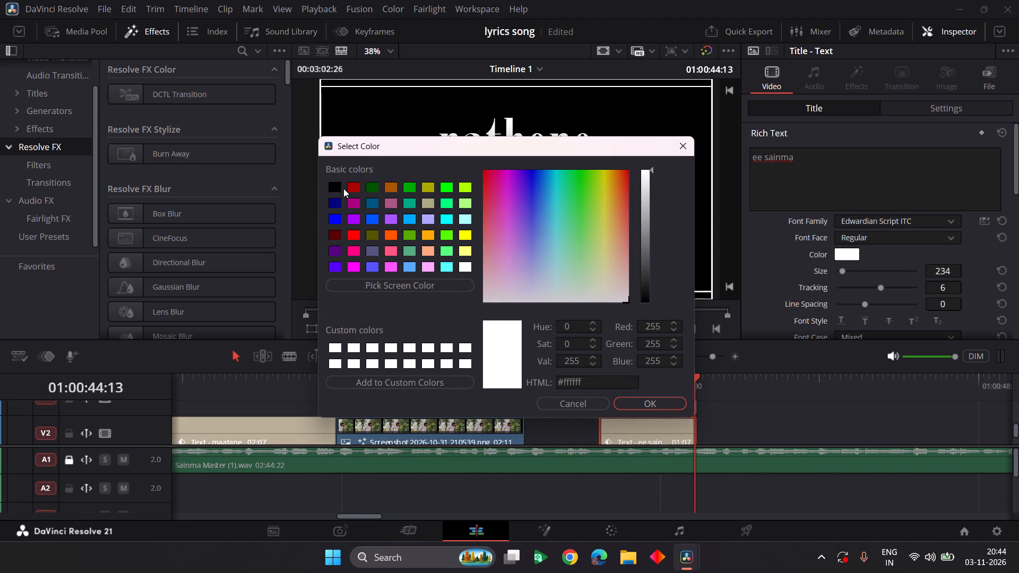
left_click(350, 185)
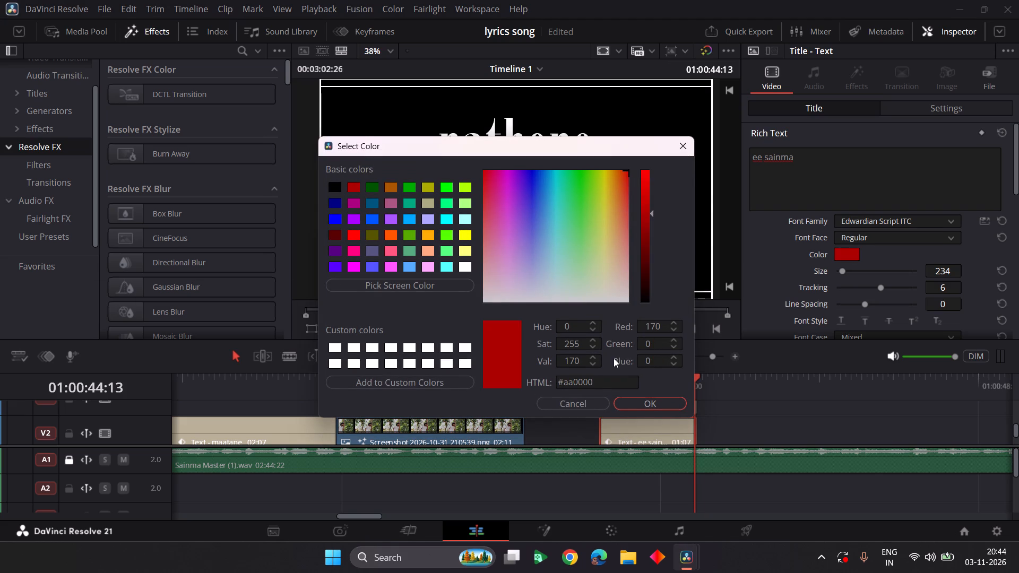
left_click(649, 406)
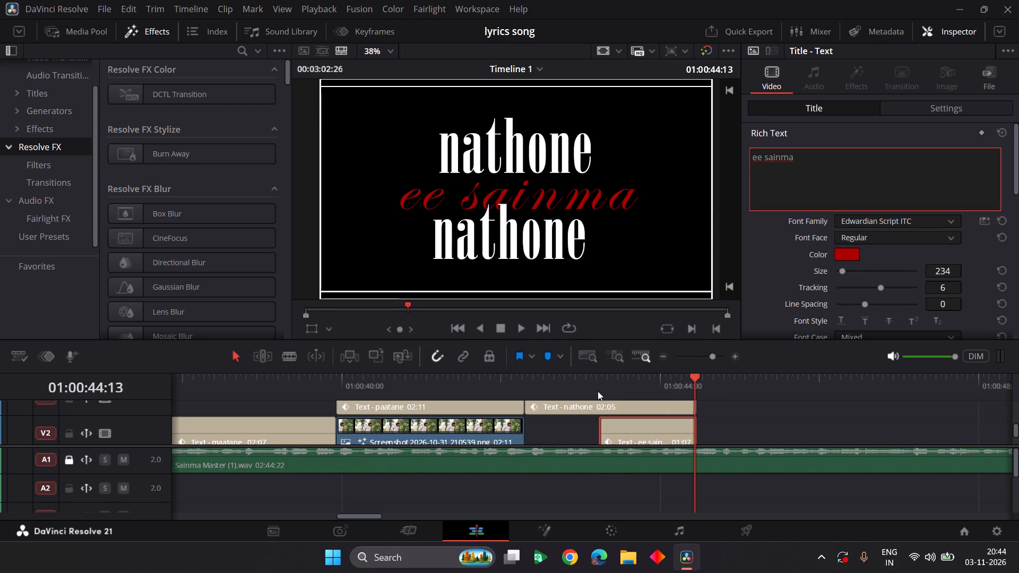
Play the "nathone" section through, then extend the end of the last Grey Scale clip on V1 to a length of 02:05.
left_click(502, 376)
key("space")
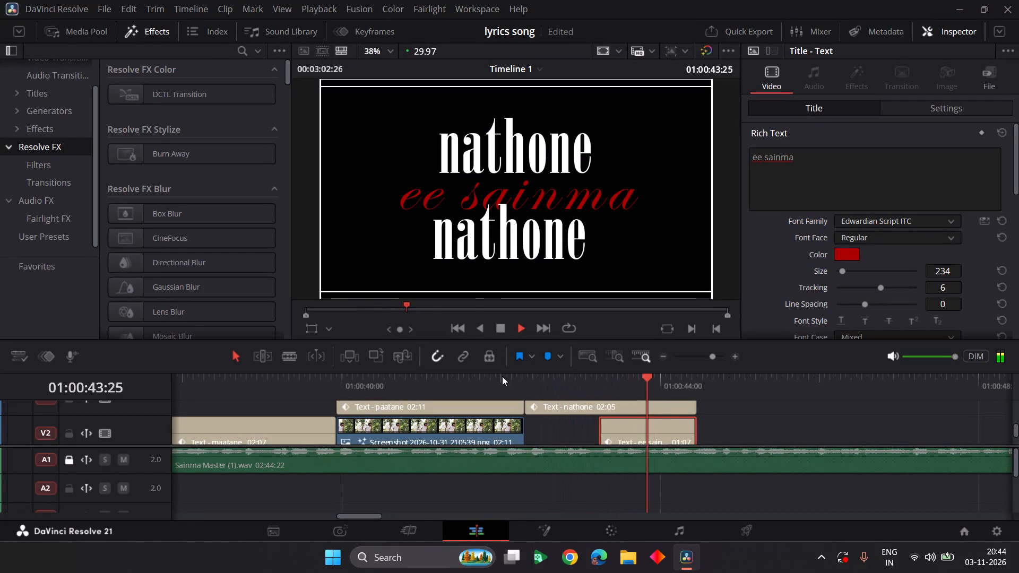
key("space")
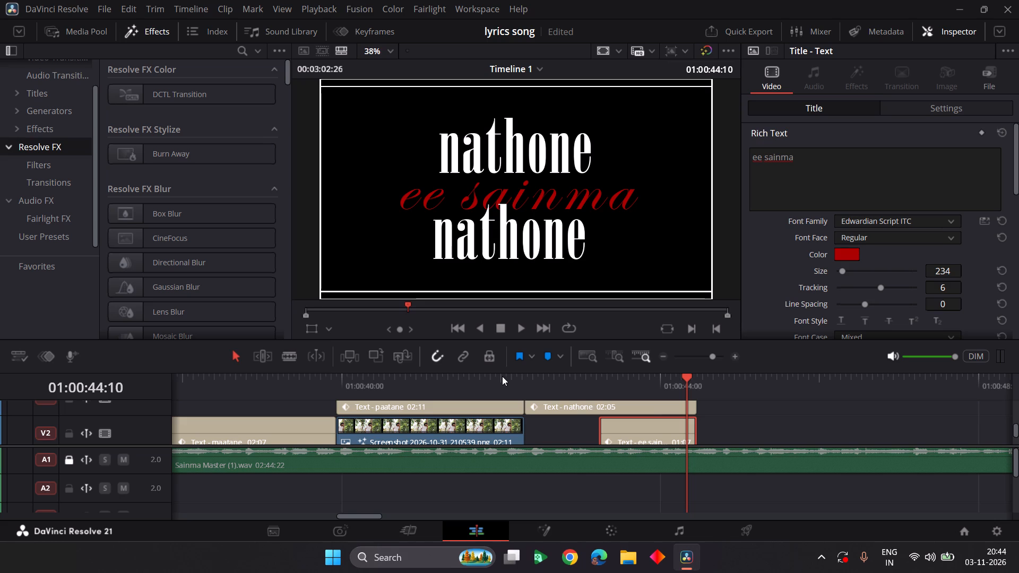
left_click(513, 384)
key("space")
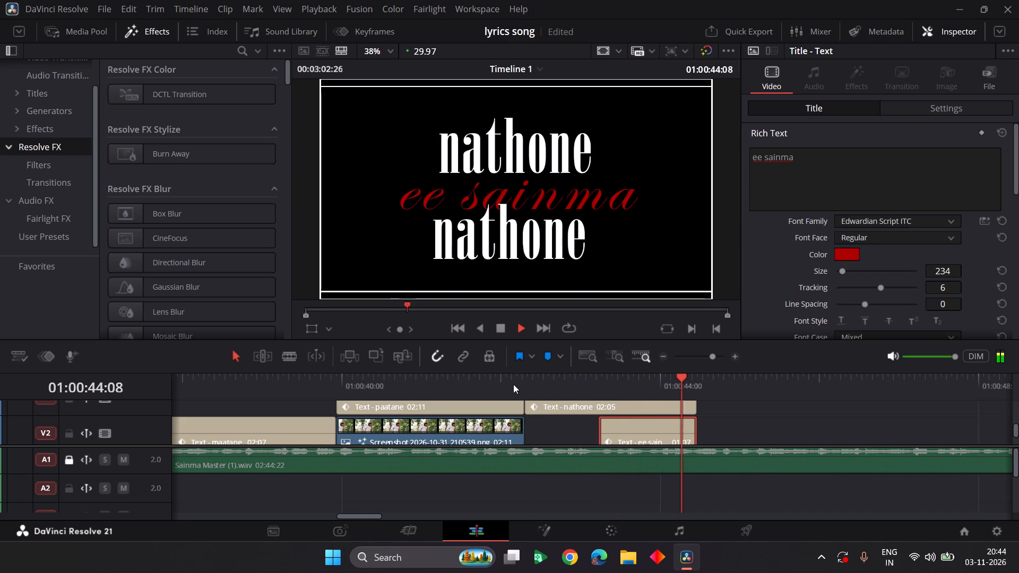
key("space")
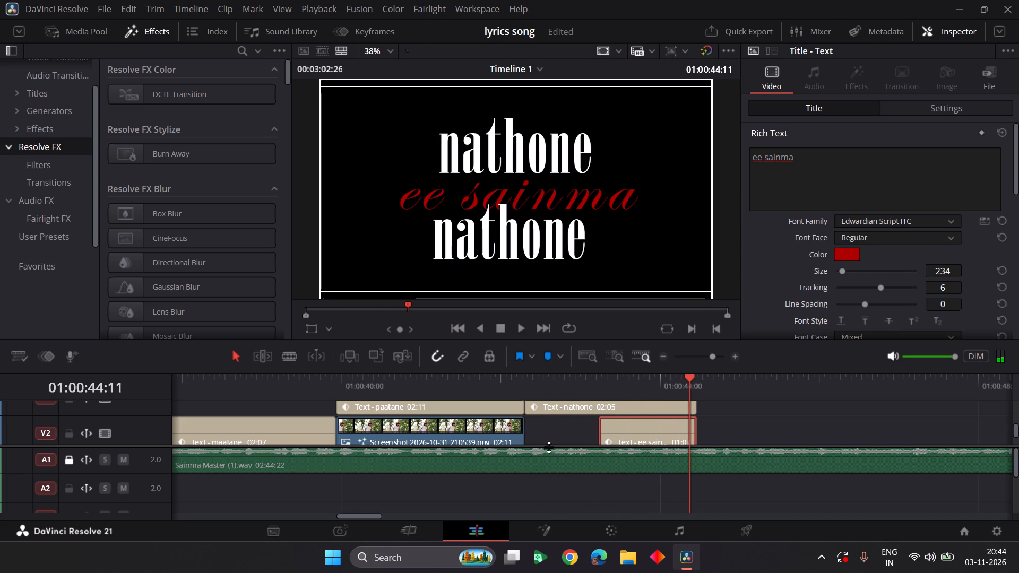
scroll(562, 430, "down", 1)
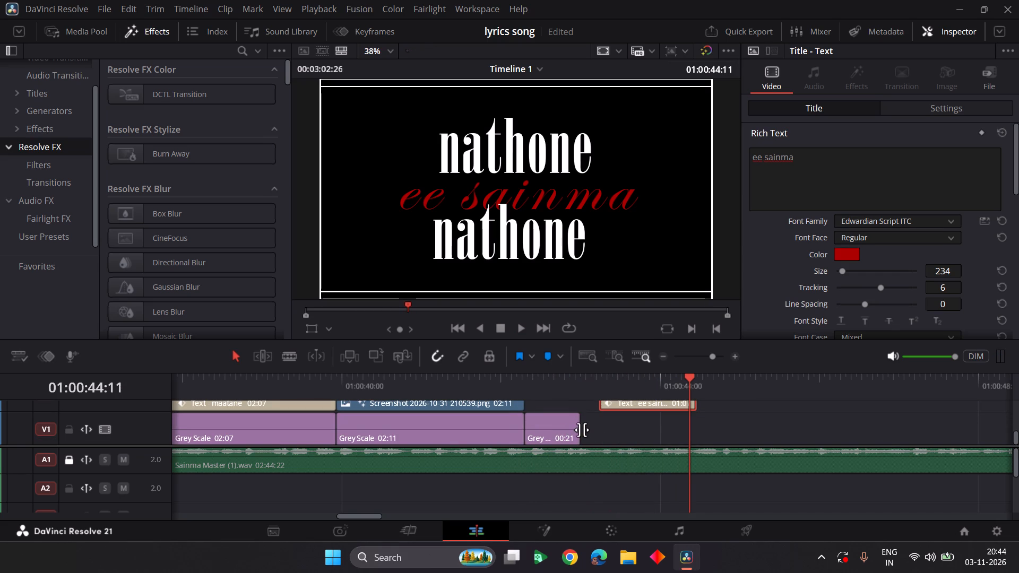
left_click_drag(578, 430, 682, 431)
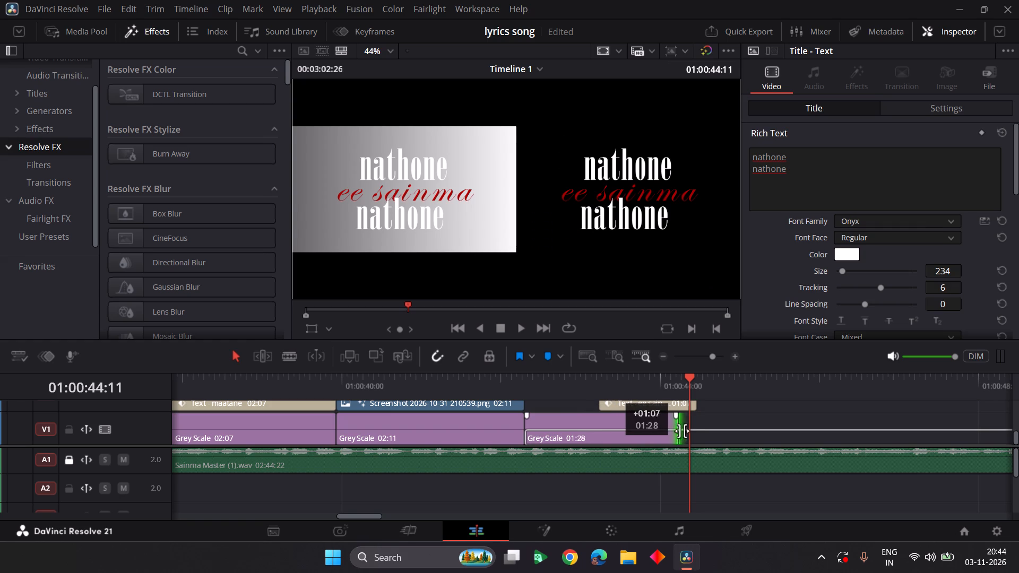
left_click_drag(682, 431, 698, 430)
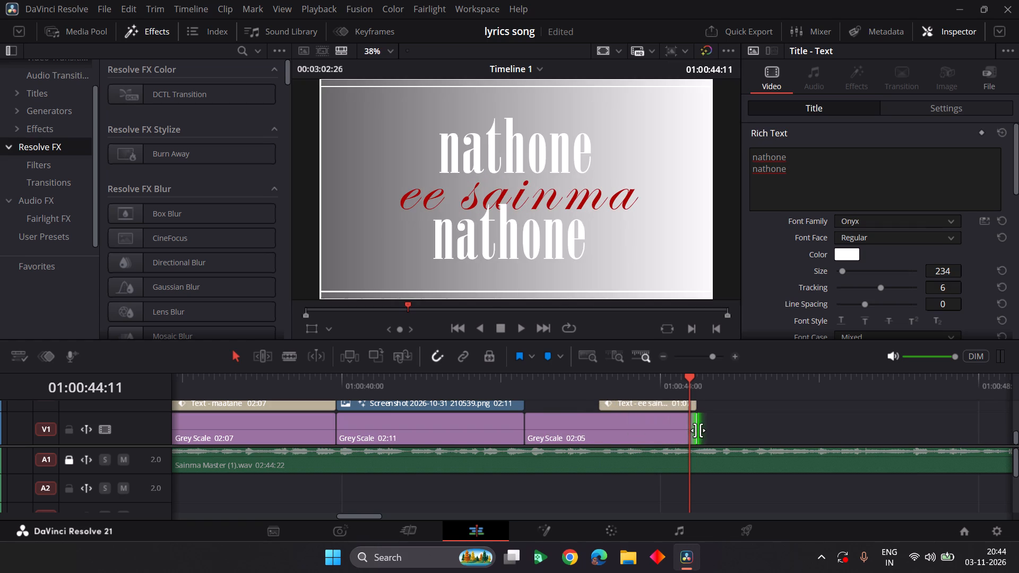
Play from the start of "nathone" to 01:00:43:25 and trim the start of the "ee sainma" title on V2 to that point.
scroll(737, 419, "up", 1)
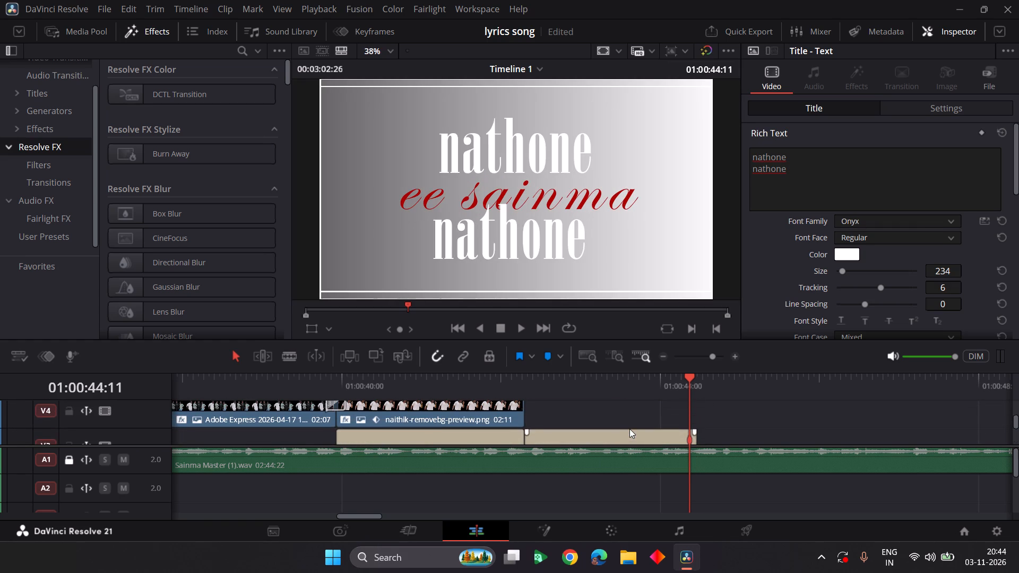
left_click(526, 384)
key("space")
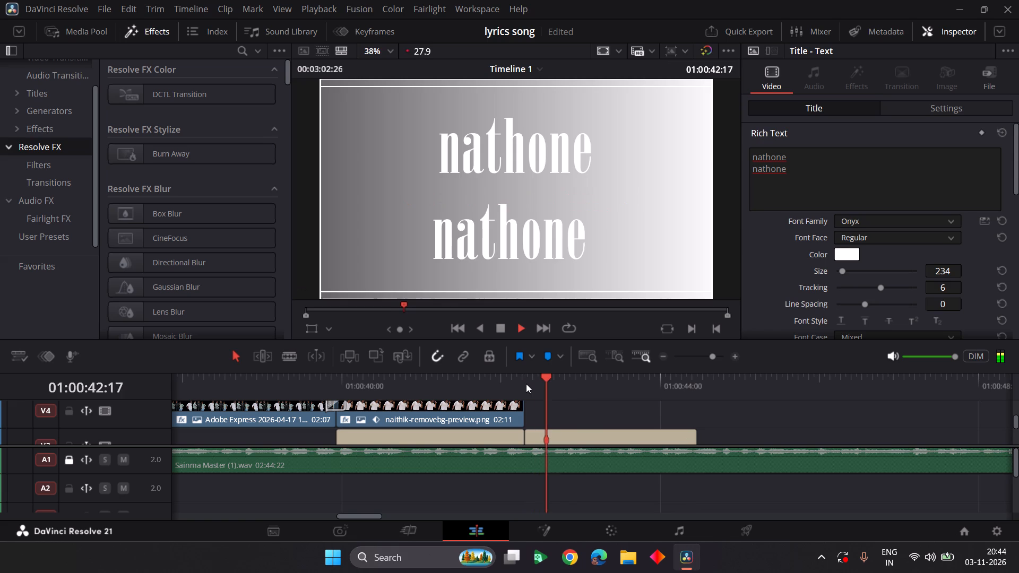
key("space")
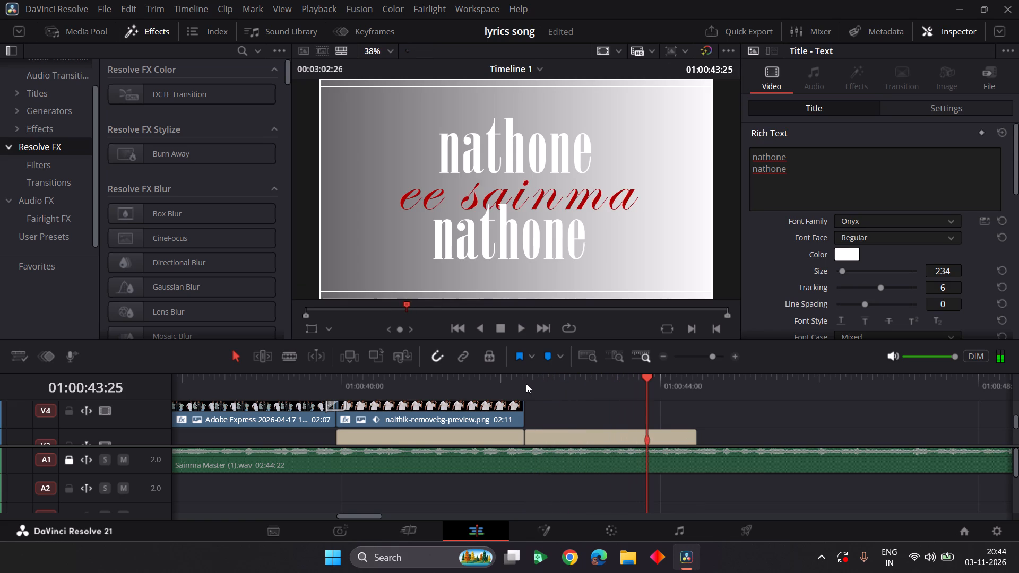
scroll(581, 404, "down", 1)
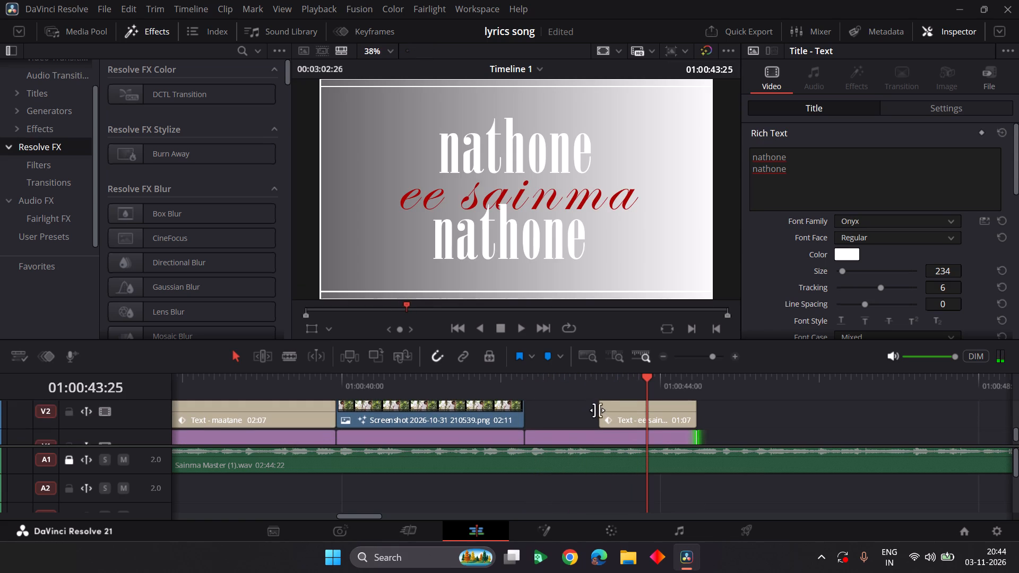
left_click_drag(600, 413, 646, 418)
Play the section through to 01:00:44:20, then extend "nathone" to 02:11 and the end of "ee sainma" to the same point.
scroll(646, 418, "up", 2)
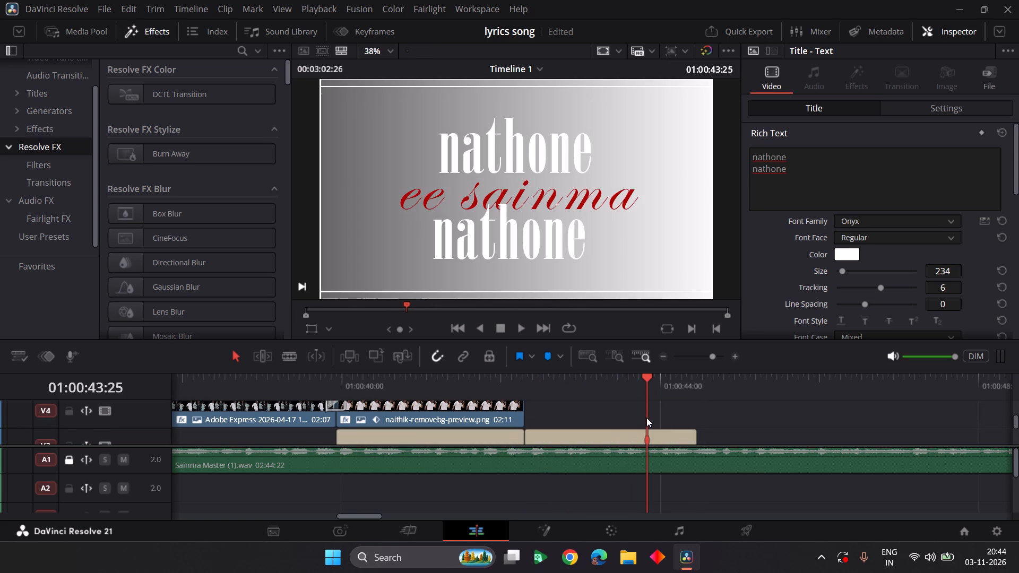
left_click(497, 380)
key("space")
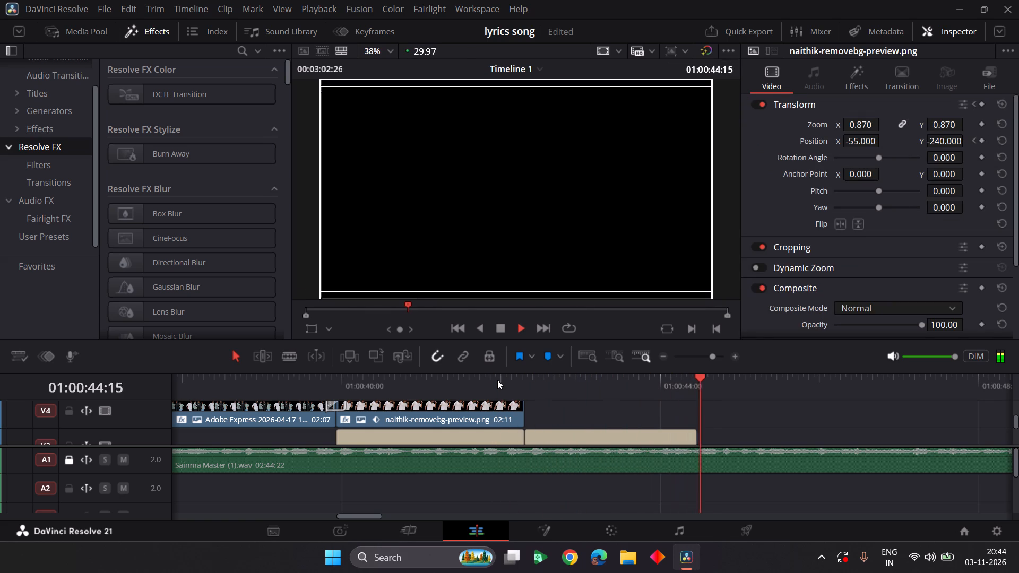
key("space")
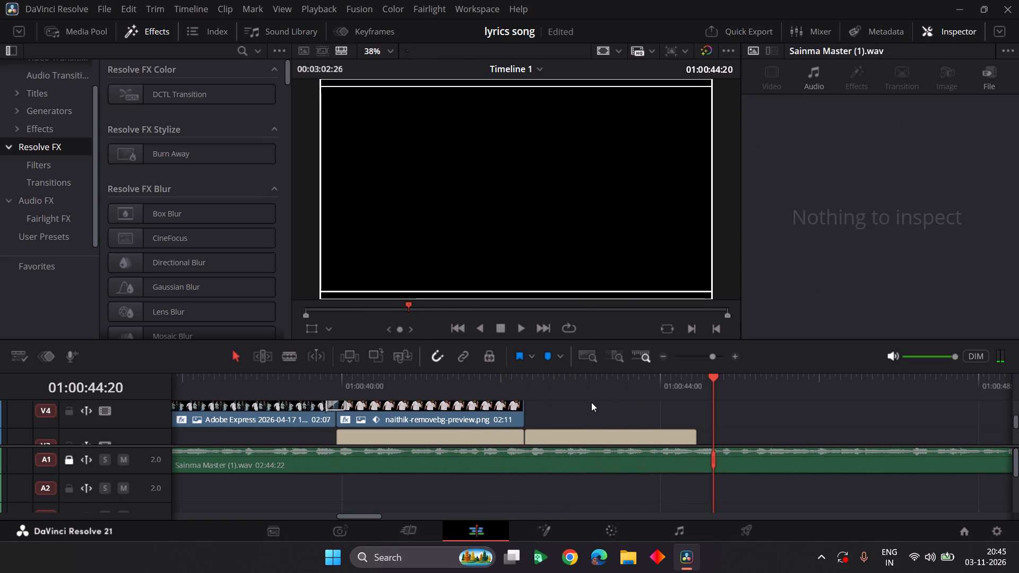
scroll(591, 402, "down", 1)
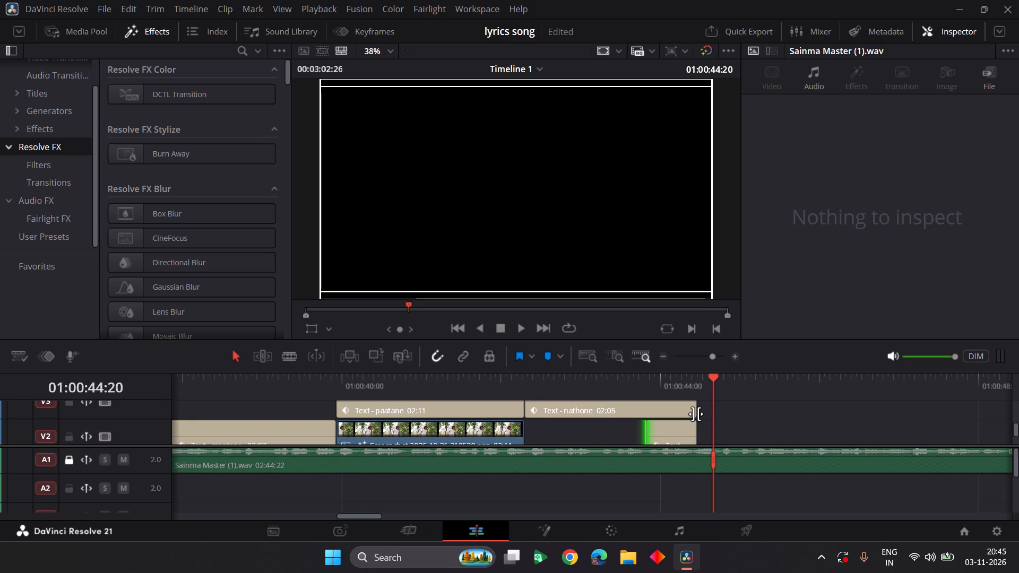
left_click_drag(695, 413, 702, 411)
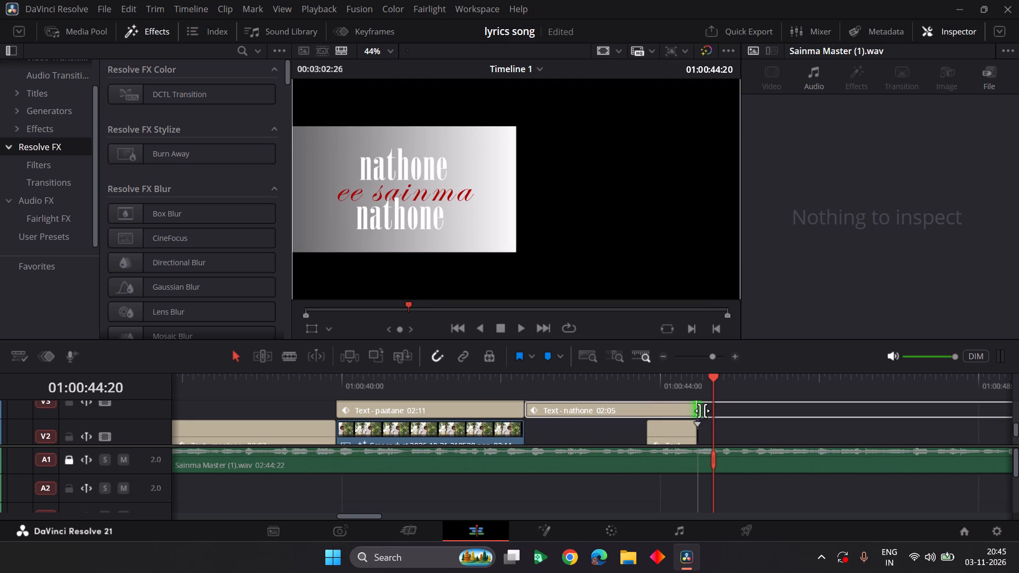
left_click_drag(702, 411, 706, 411)
left_click_drag(696, 429, 707, 429)
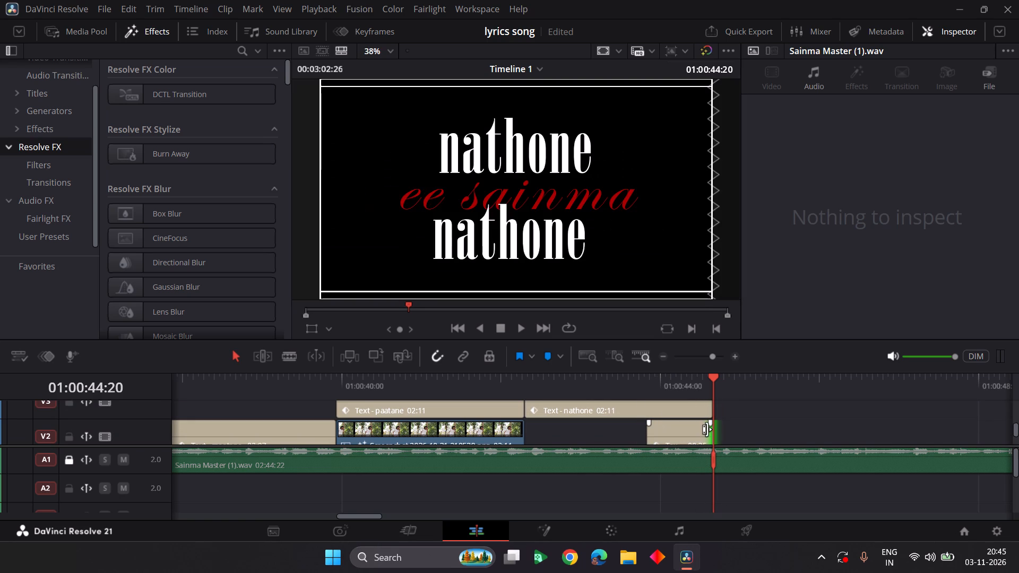
Set the tracking of the "nathone" title on V3 to 50 and check it against "ee sainma" at 01:00:44:17 and 01:00:43:25.
left_click(572, 379)
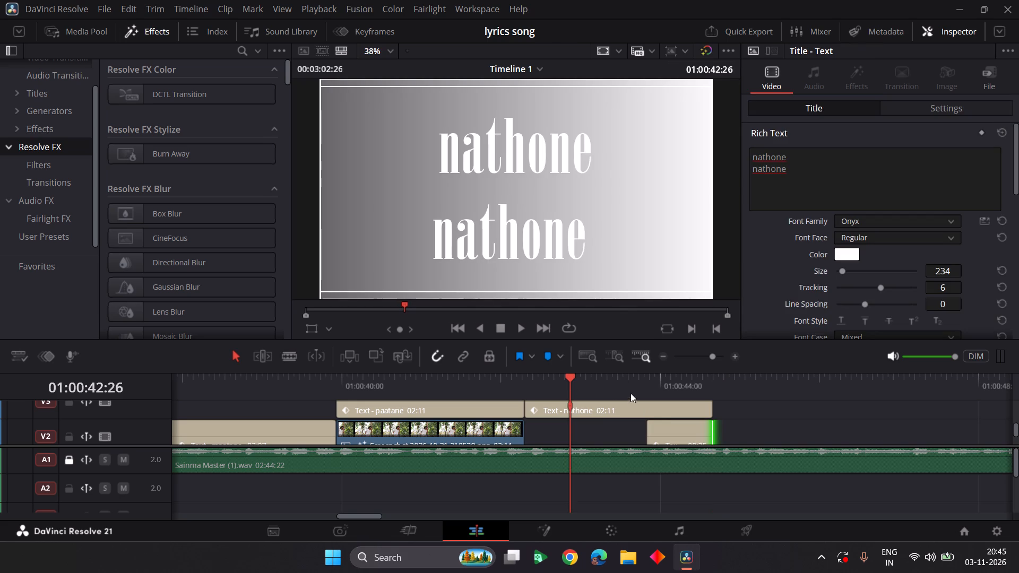
left_click(629, 409)
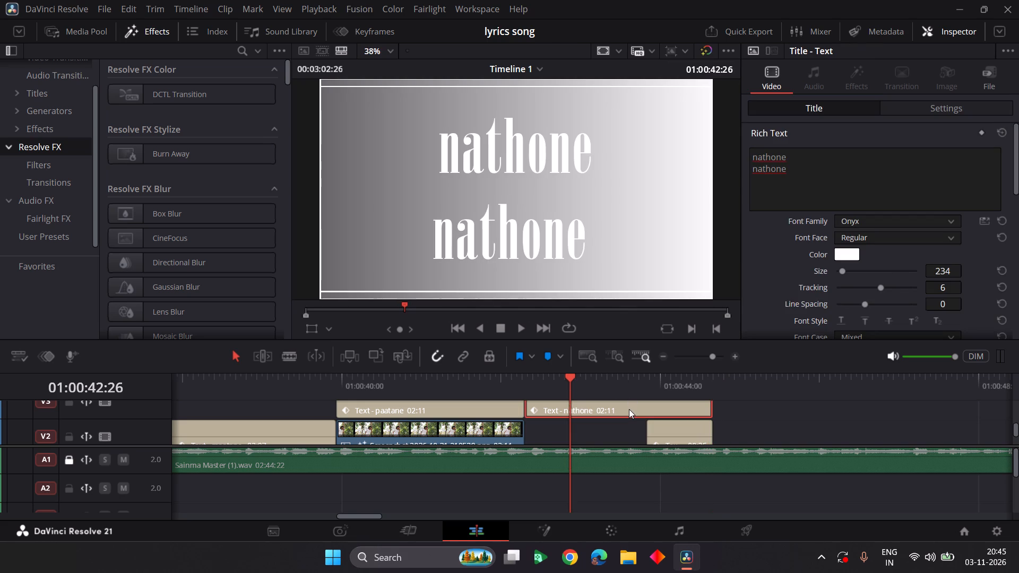
scroll(865, 253, "down", 1)
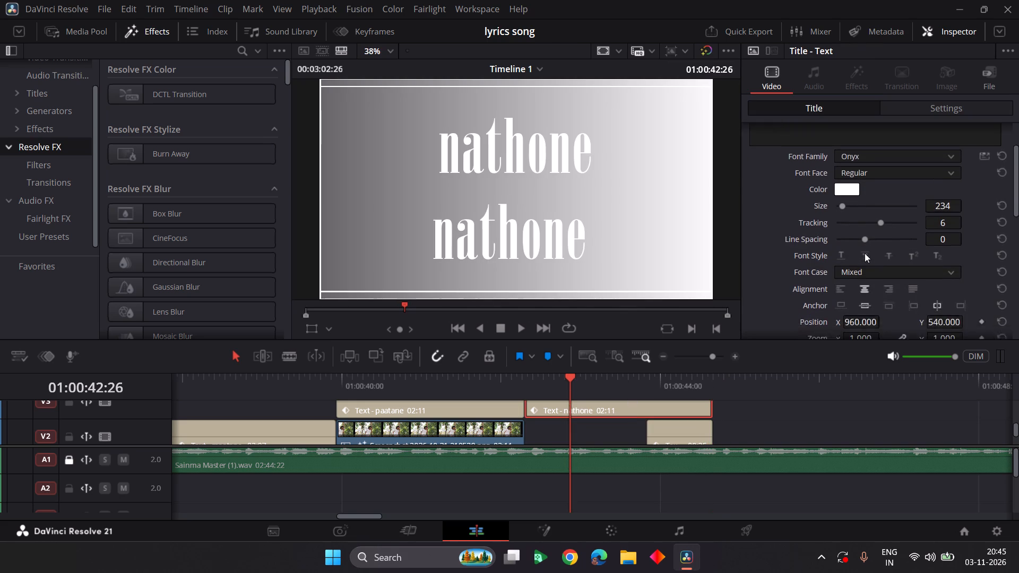
scroll(865, 253, "down", 1)
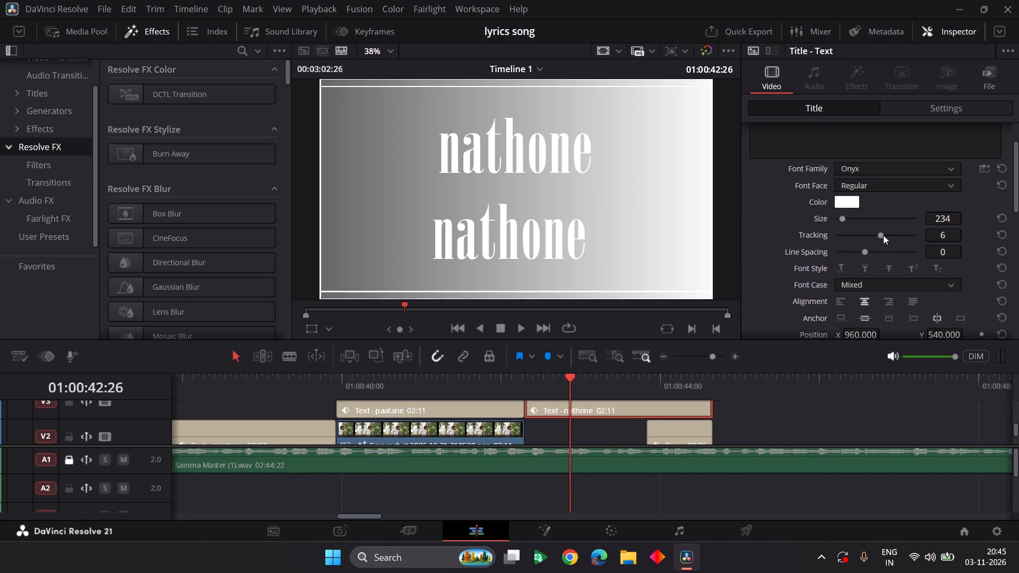
left_click_drag(882, 234, 888, 235)
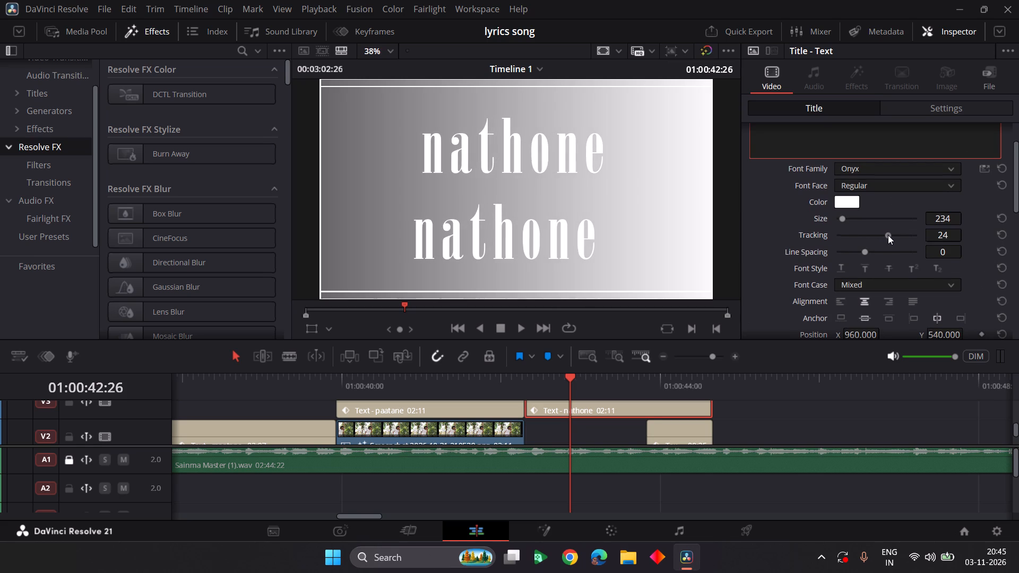
left_click_drag(888, 235, 875, 235)
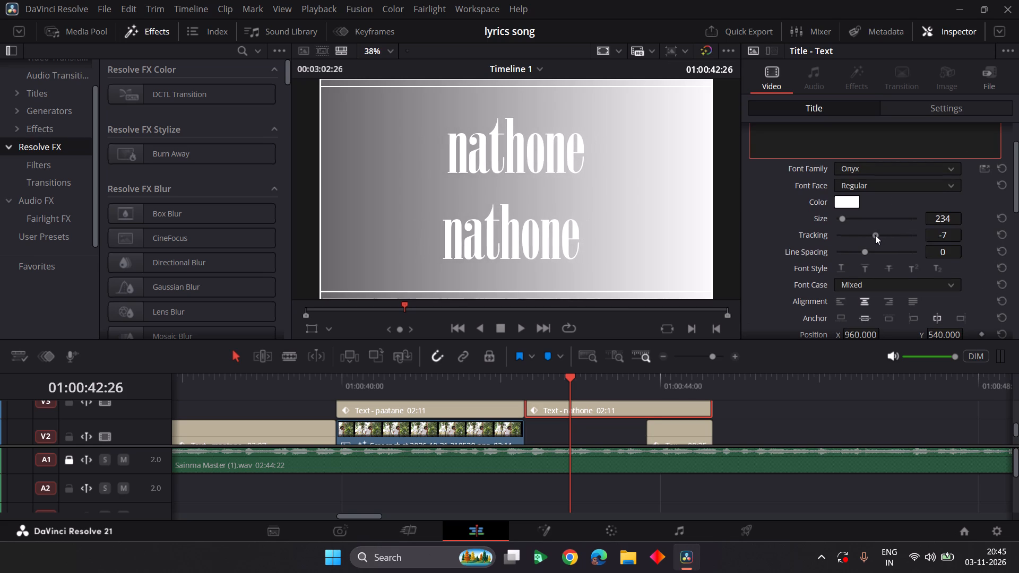
left_click_drag(875, 235, 899, 237)
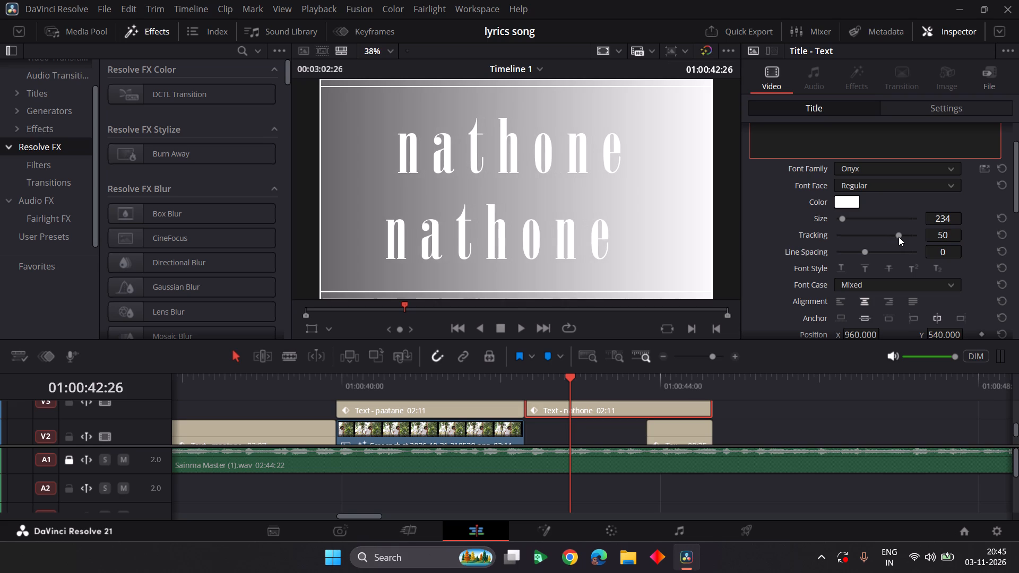
left_click(703, 389)
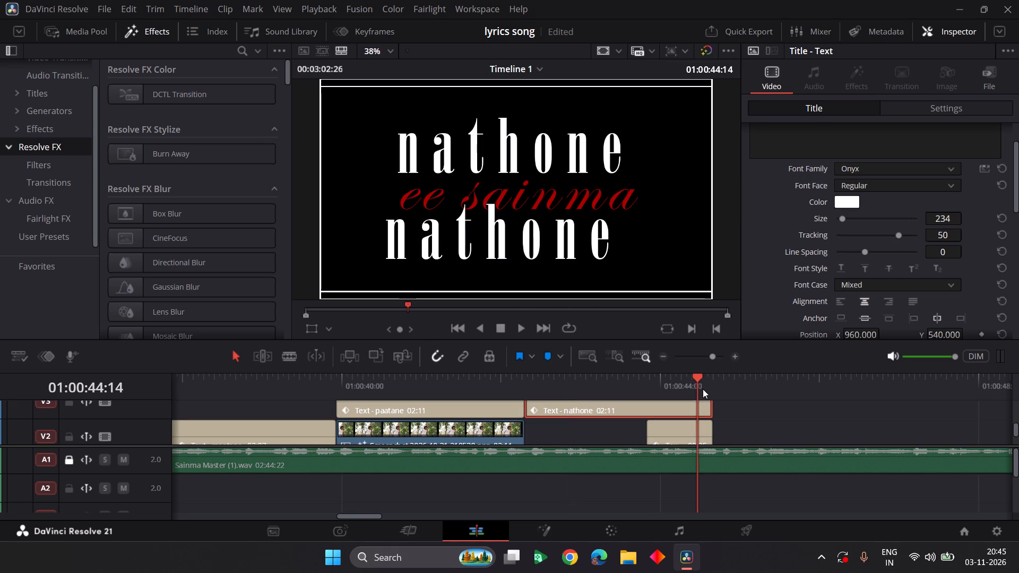
left_click(705, 387)
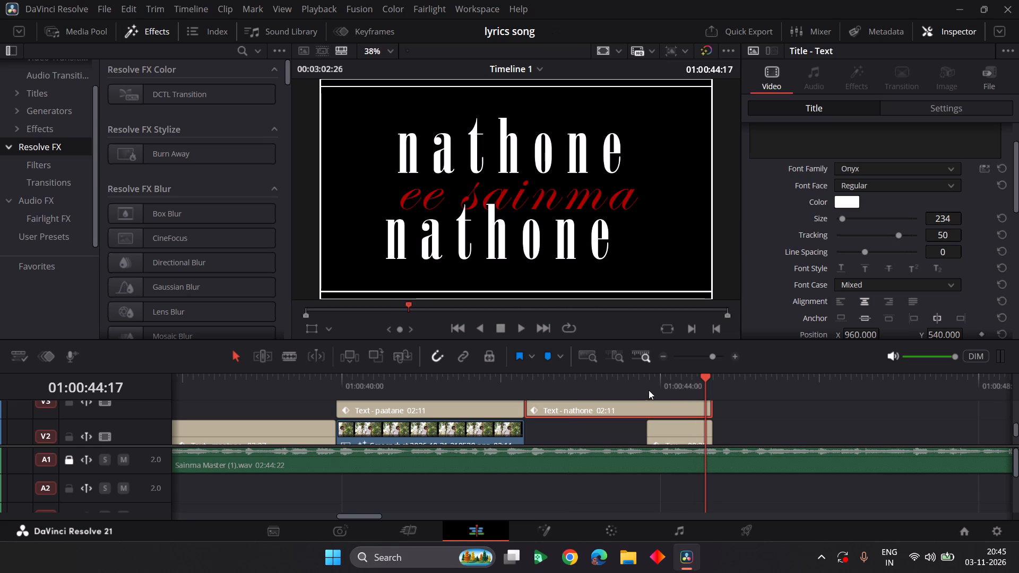
left_click(643, 386)
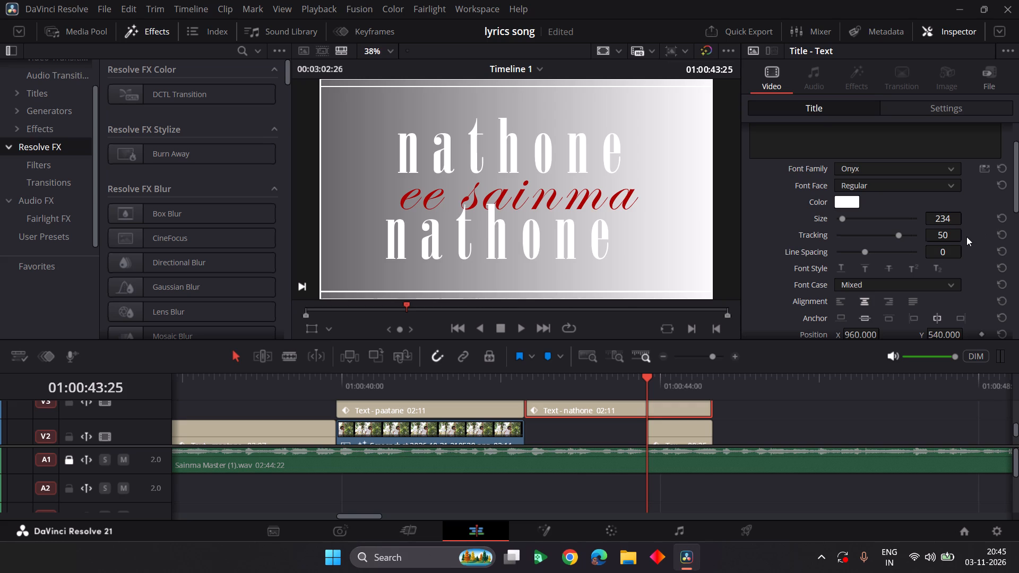
scroll(924, 255, "down", 1)
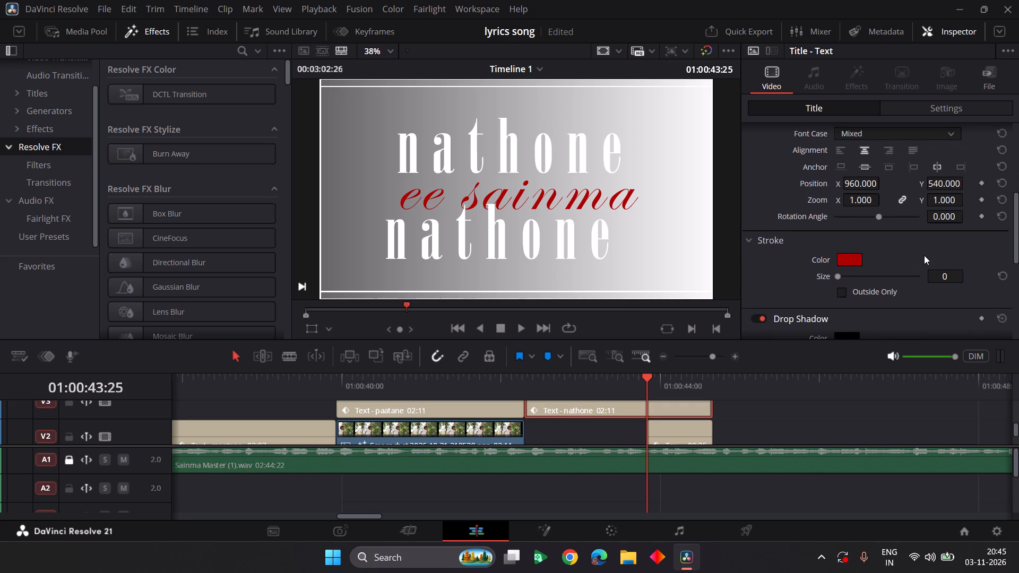
Set the zoom of the "nathone" title on V3 to 0.990 on both axes.
scroll(924, 255, "down", 1)
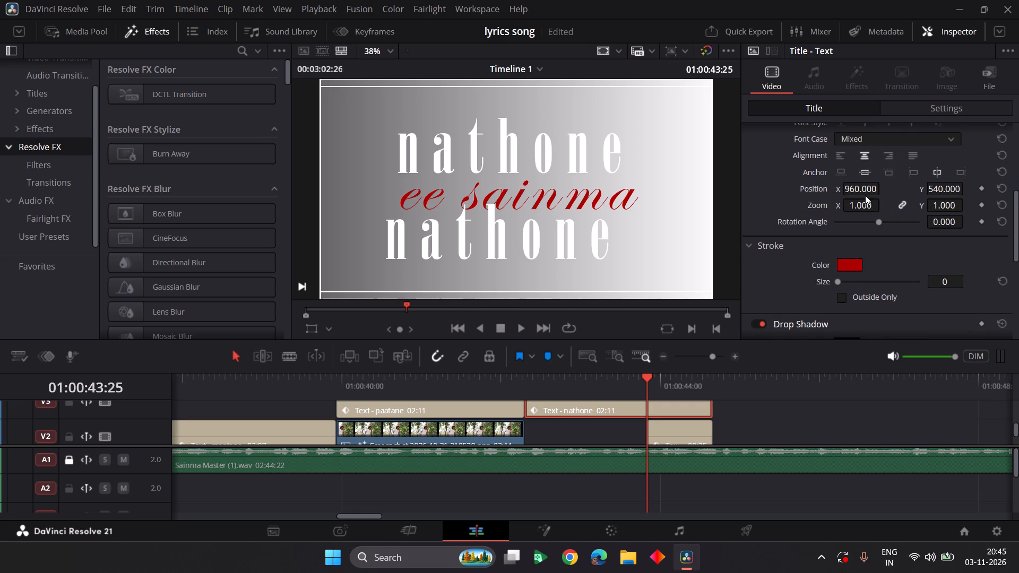
left_click_drag(858, 206, 887, 209)
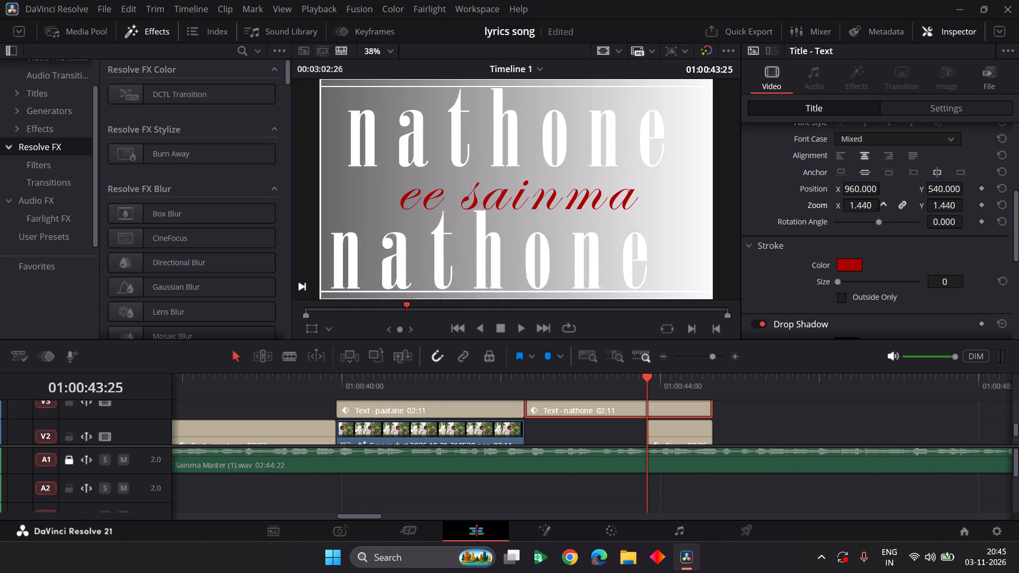
left_click_drag(887, 209, 857, 212)
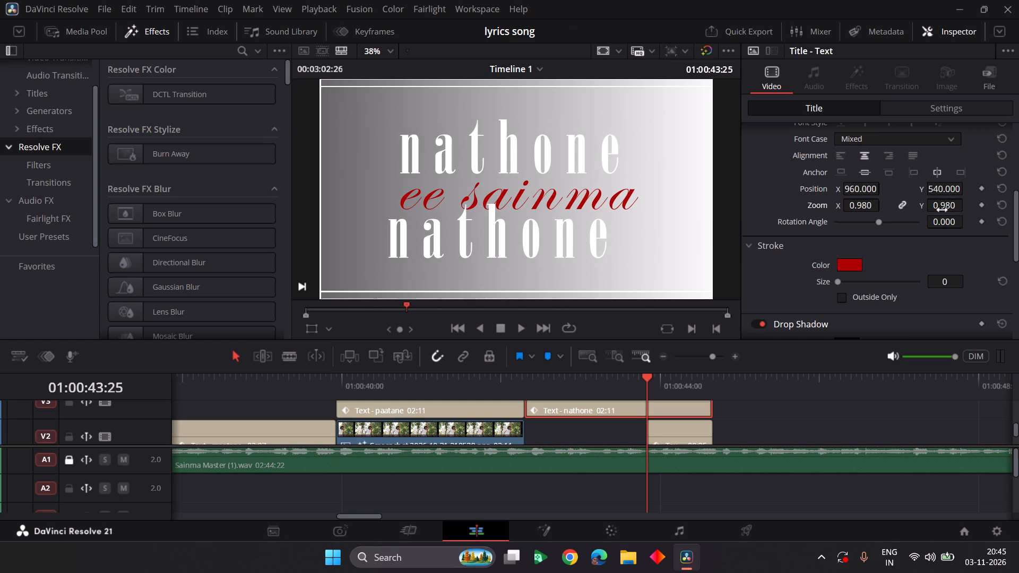
left_click(940, 208)
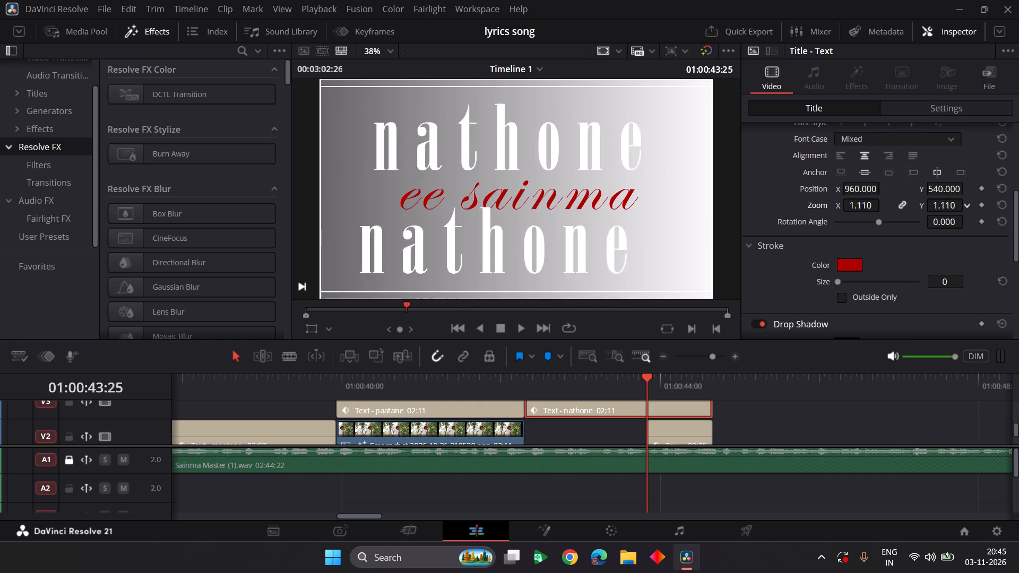
Keyframe the position of "nathone" at 01:00:43:25 with Y at 527, shifting its two lines around the red "ee sainma" text.
left_click_drag(938, 189, 918, 207)
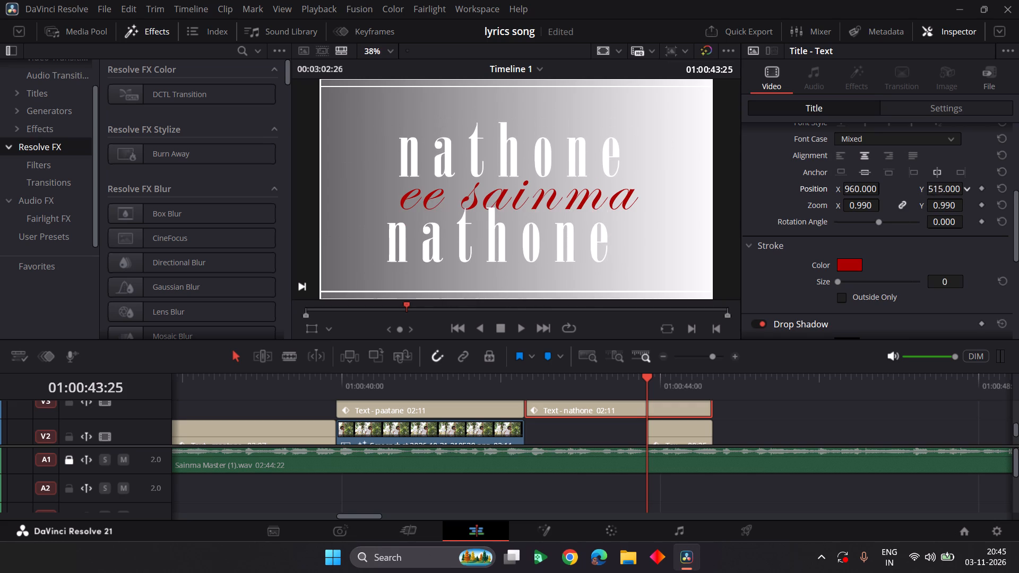
left_click_drag(918, 207, 946, 201)
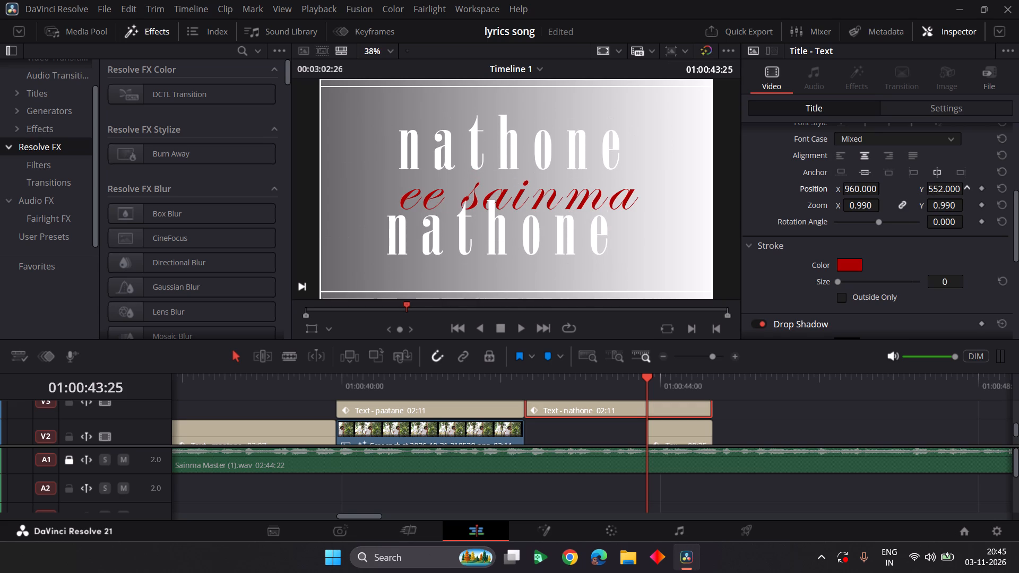
left_click_drag(946, 201, 849, 249)
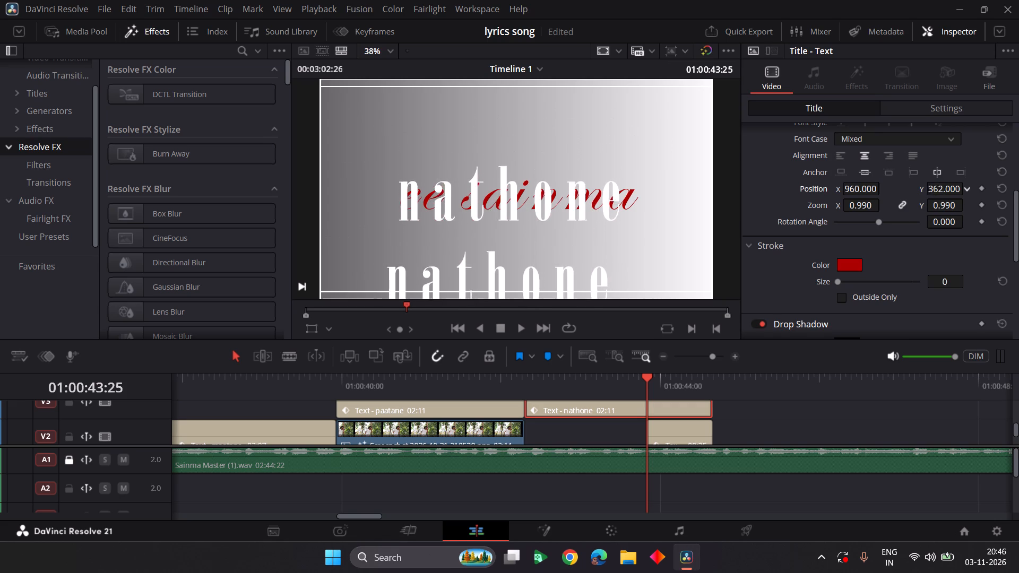
left_click_drag(849, 249, 467, 300)
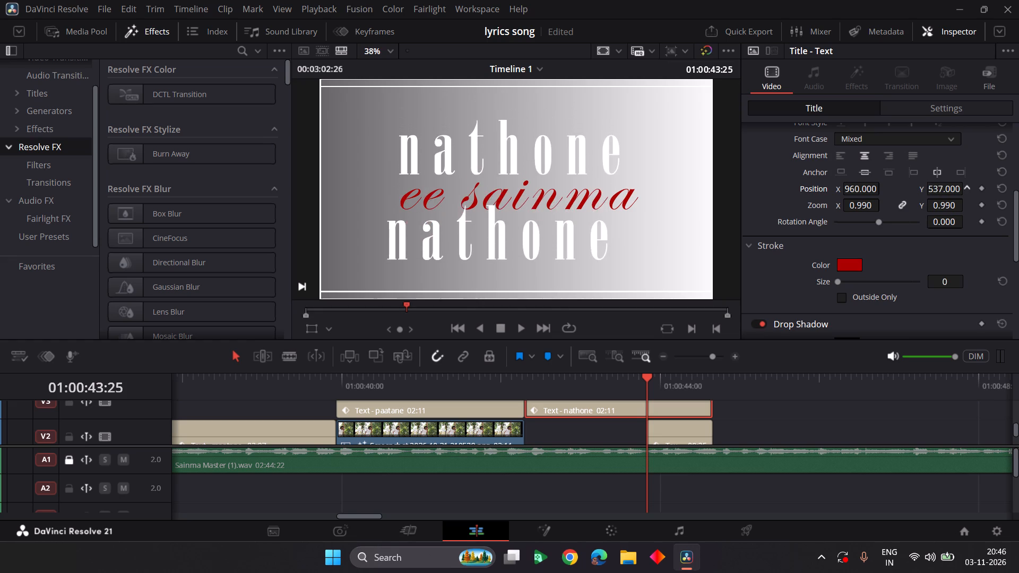
left_click_drag(467, 300, 451, 329)
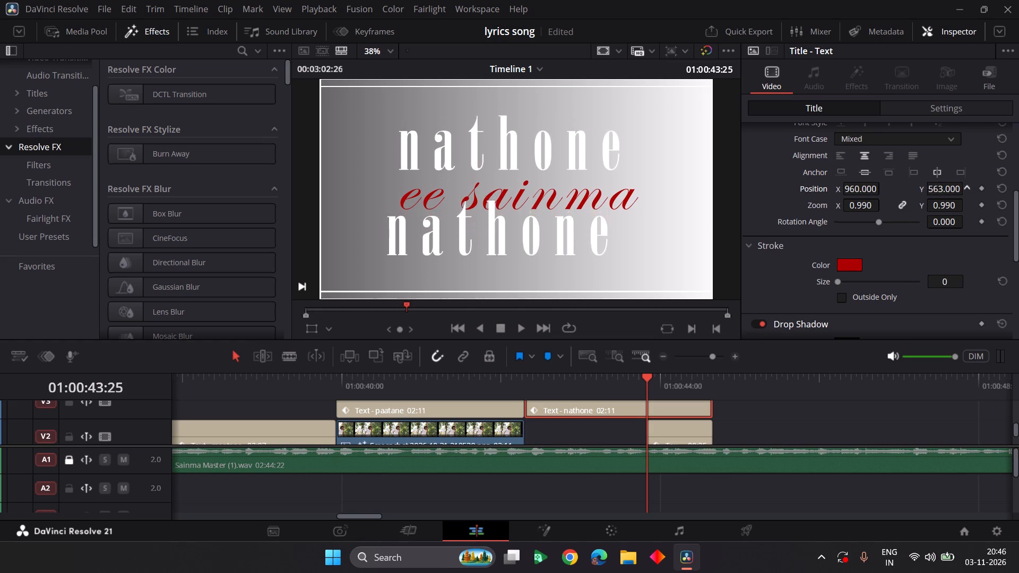
left_click_drag(451, 329, 428, 342)
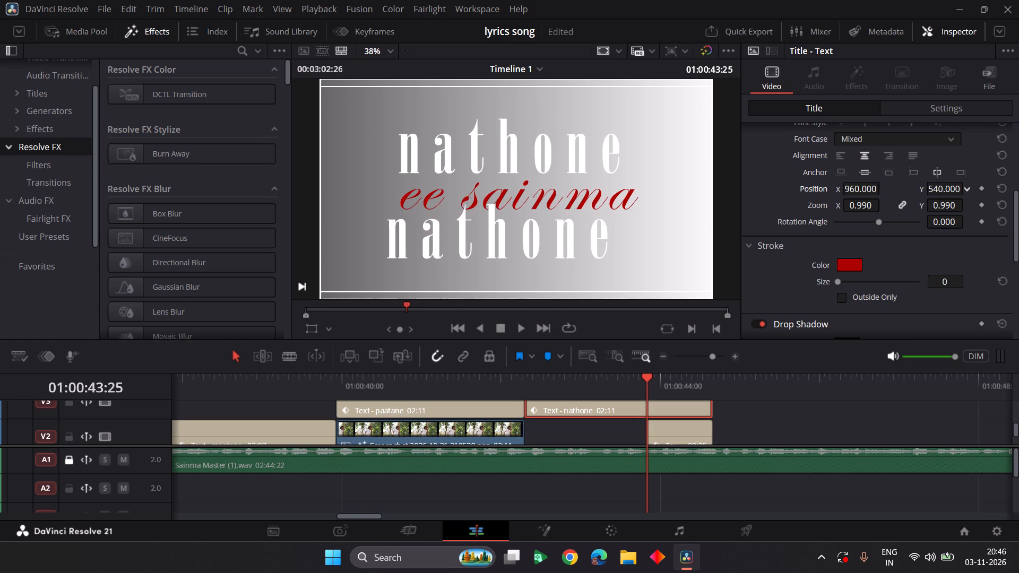
left_click_drag(428, 342, 426, 342)
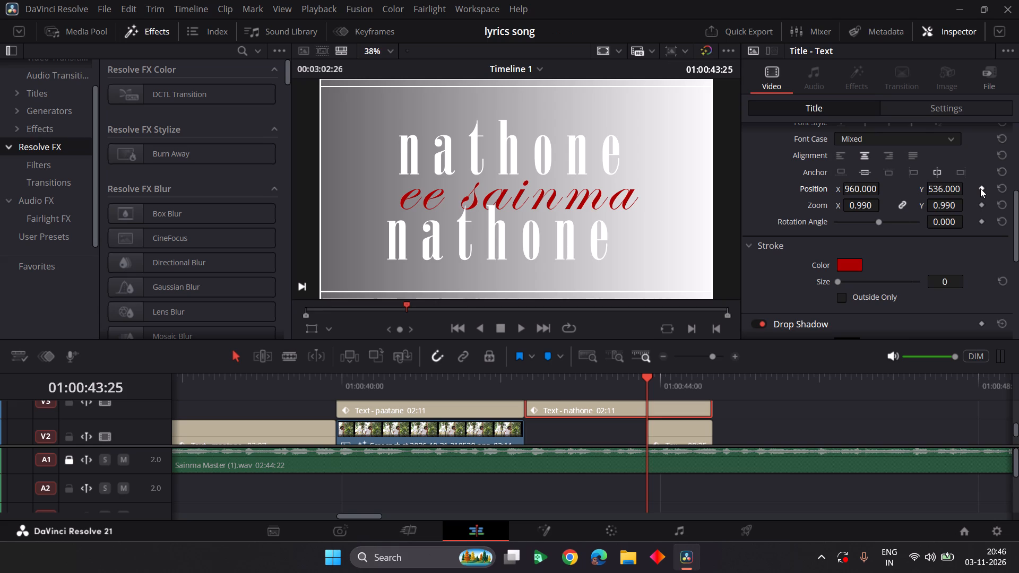
left_click(980, 188)
left_click_drag(936, 193, 940, 196)
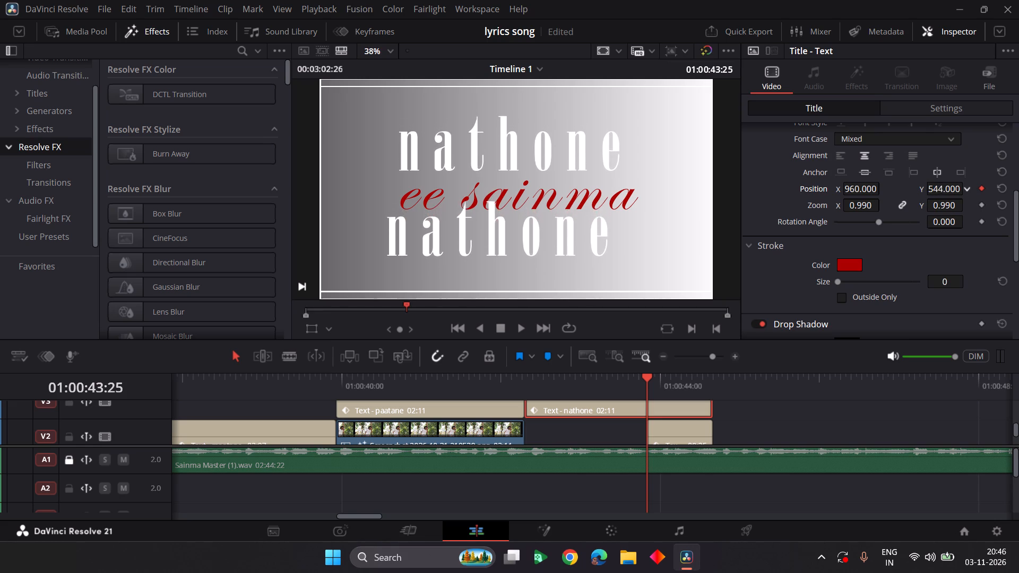
left_click_drag(940, 196, 958, 201)
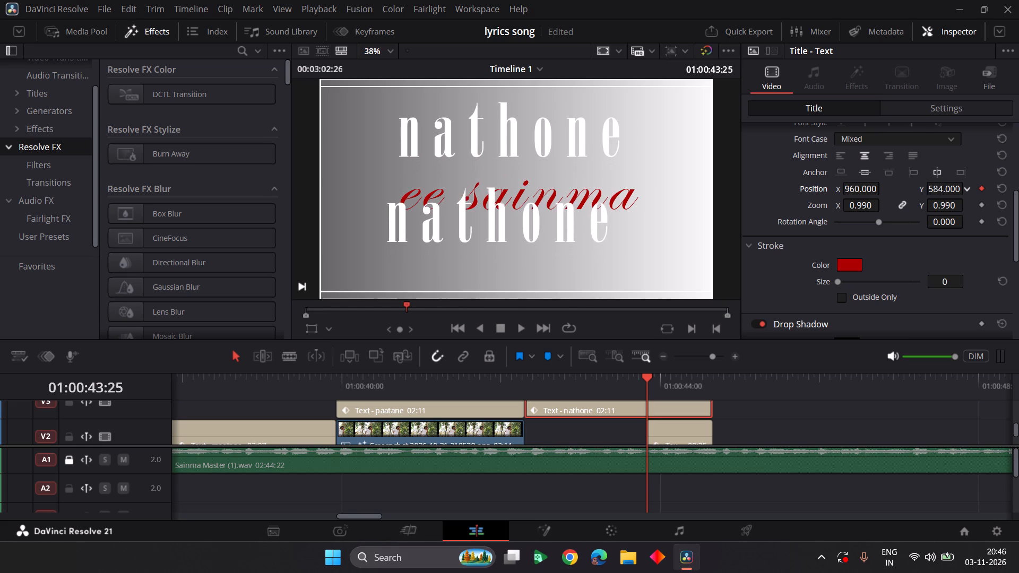
left_click_drag(958, 201, 957, 206)
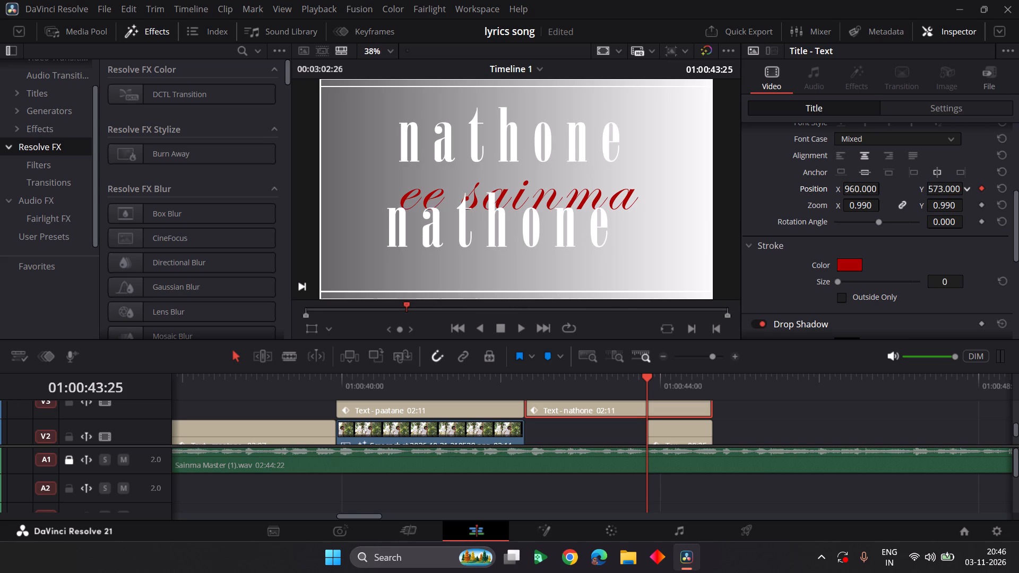
left_click_drag(957, 206, 929, 207)
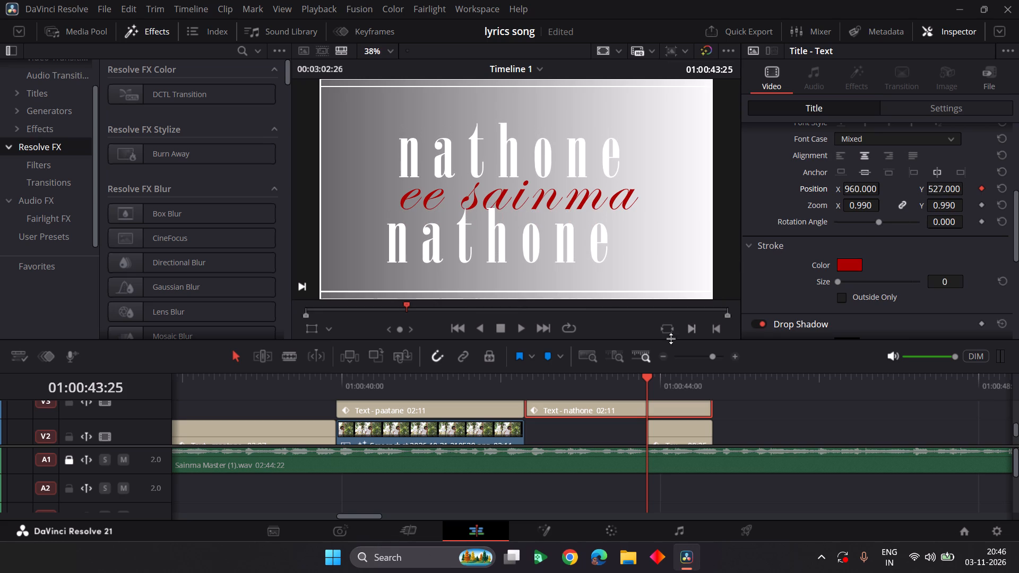
Add a position keyframe at the start of "nathone", 01:00:42:09, with Y at 586.
left_click(531, 379)
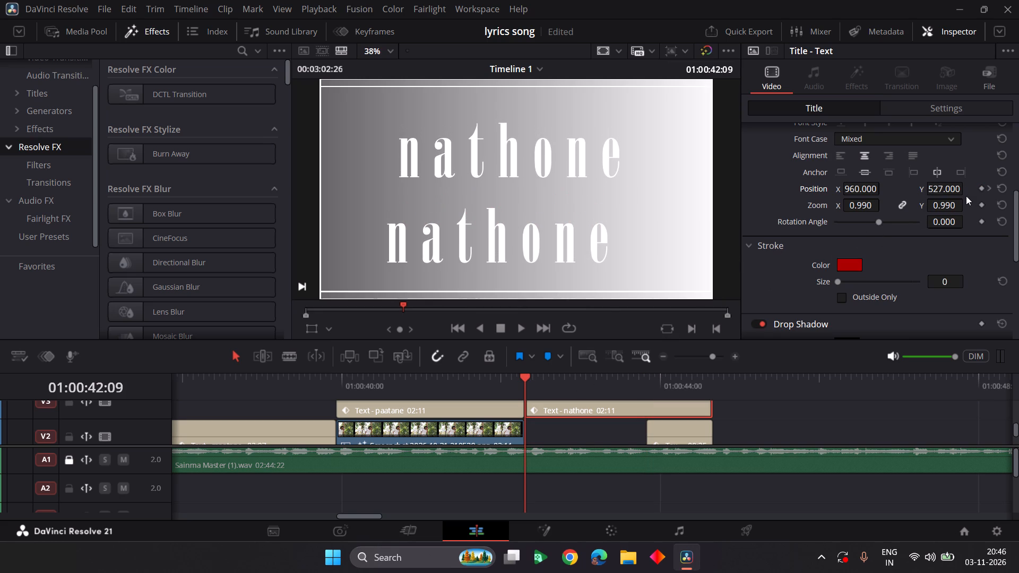
left_click(979, 187)
left_click_drag(937, 190, 963, 189)
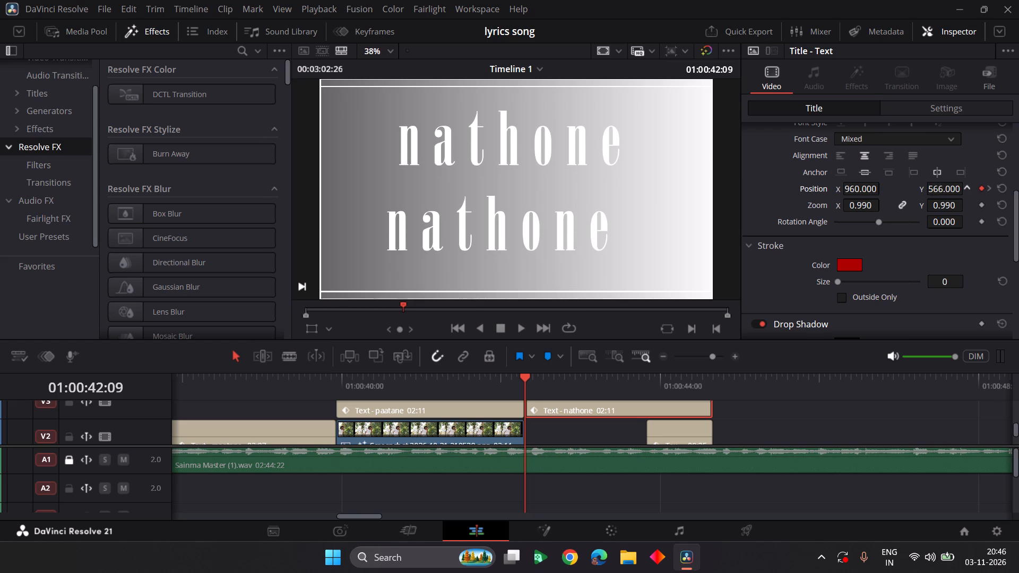
left_click_drag(963, 189, 958, 200)
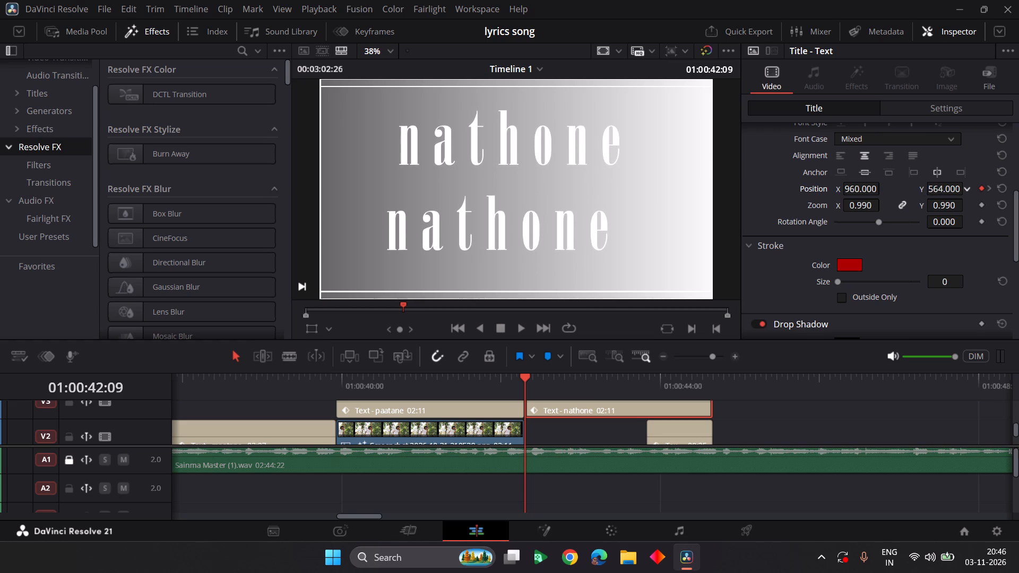
left_click_drag(958, 200, 976, 199)
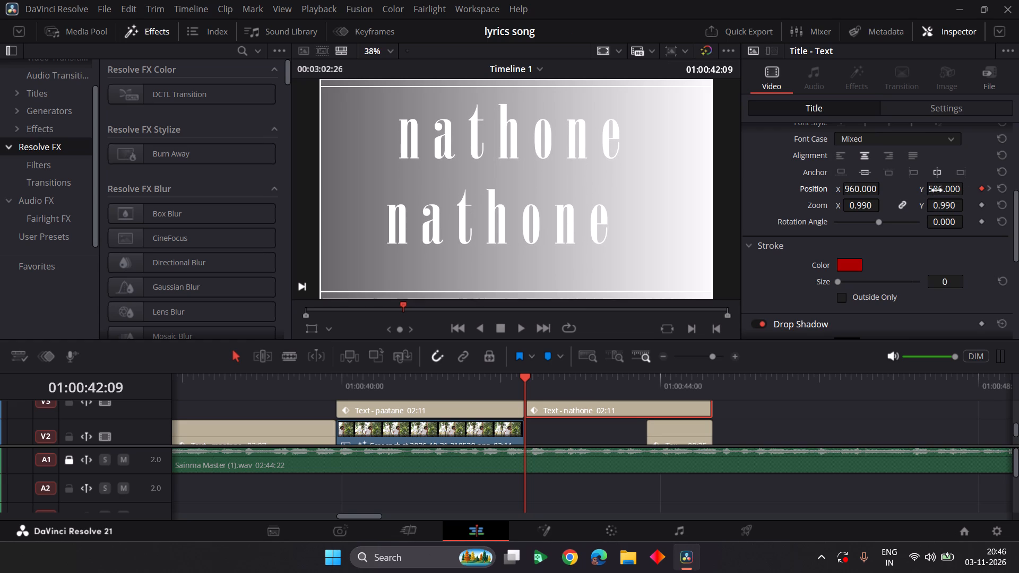
Play the "nathone" movement through and check its position keyframes at 01:00:42:09 and 01:00:43:25.
key("space")
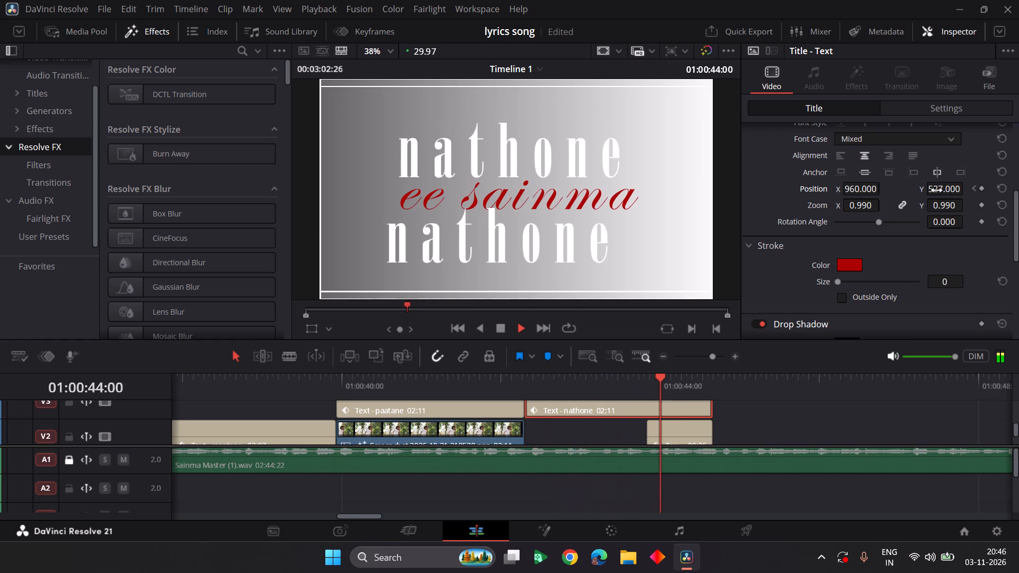
key("space")
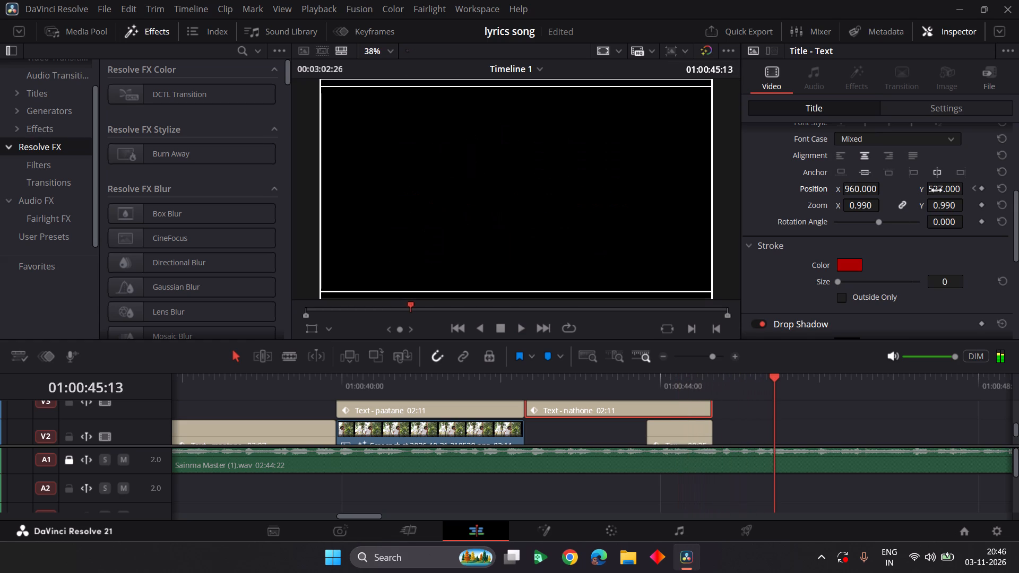
left_click(520, 383)
key("space")
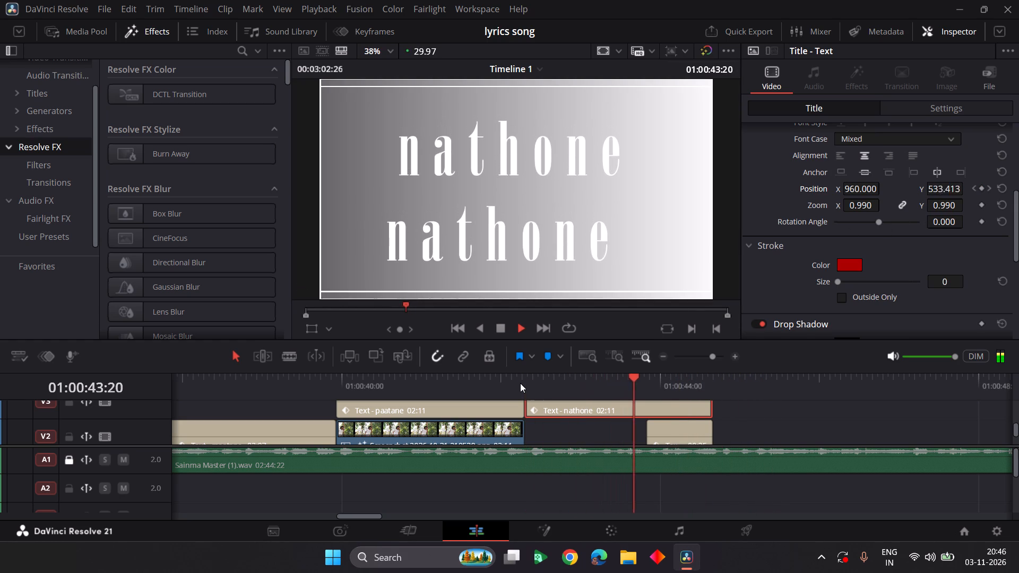
key("space")
key("space")
key("space")
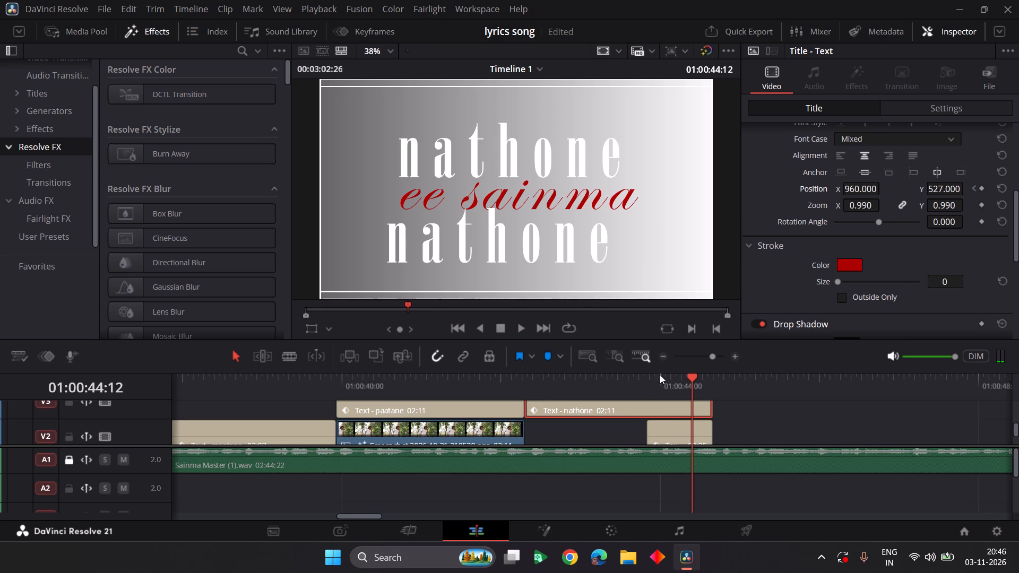
left_click(643, 385)
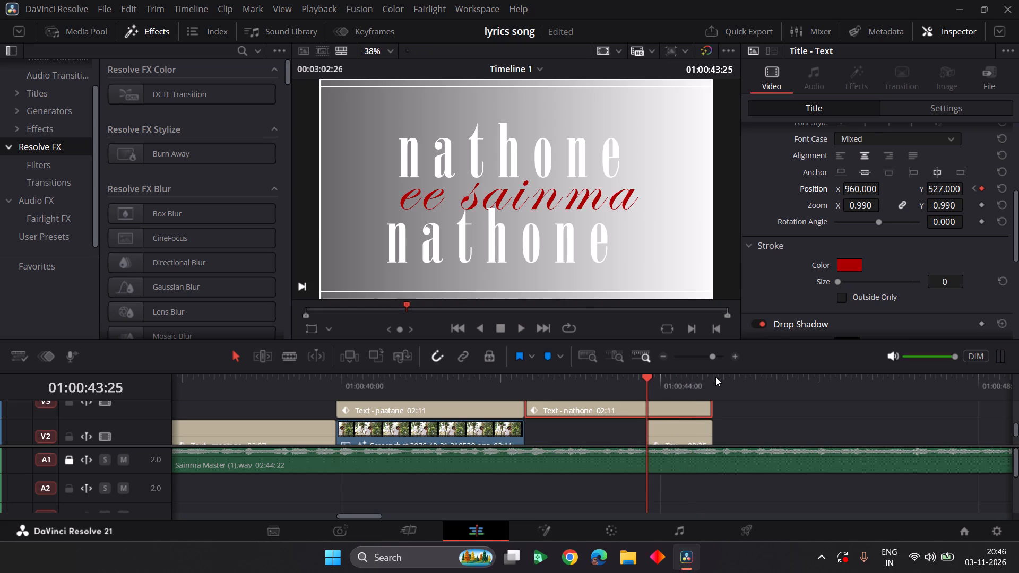
left_click(711, 383)
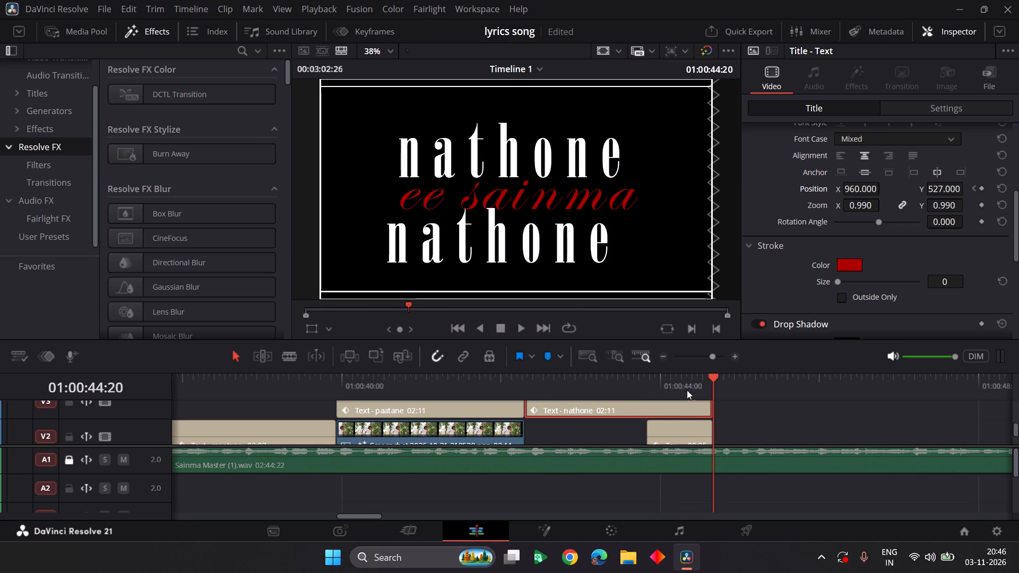
left_click(640, 389)
left_click(649, 387)
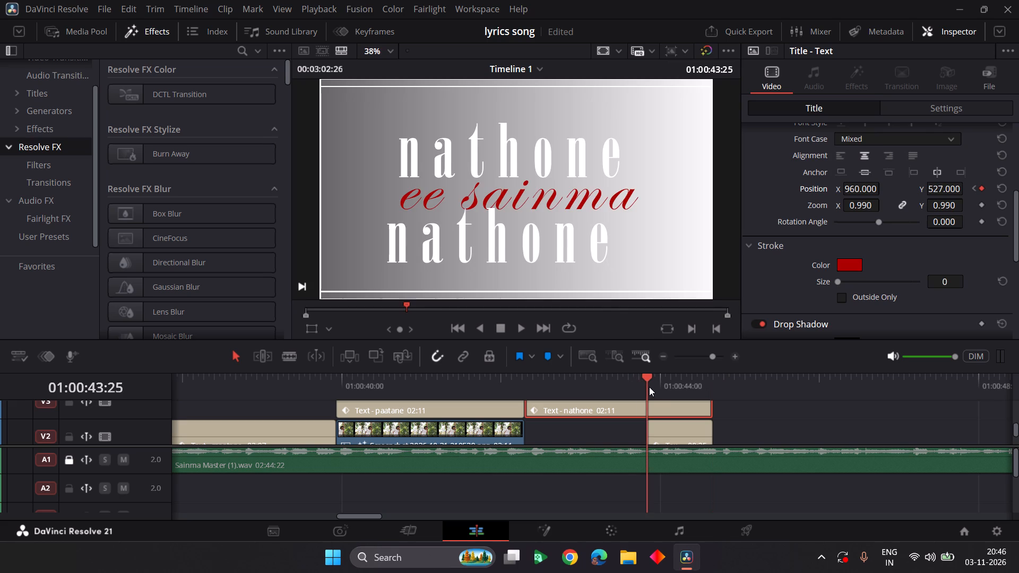
left_click(971, 190)
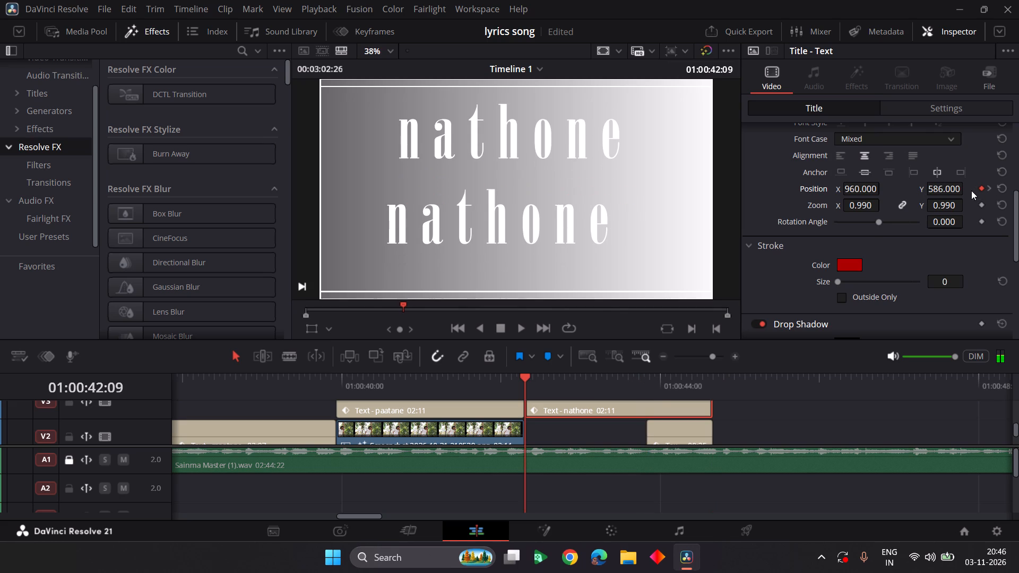
left_click(994, 189)
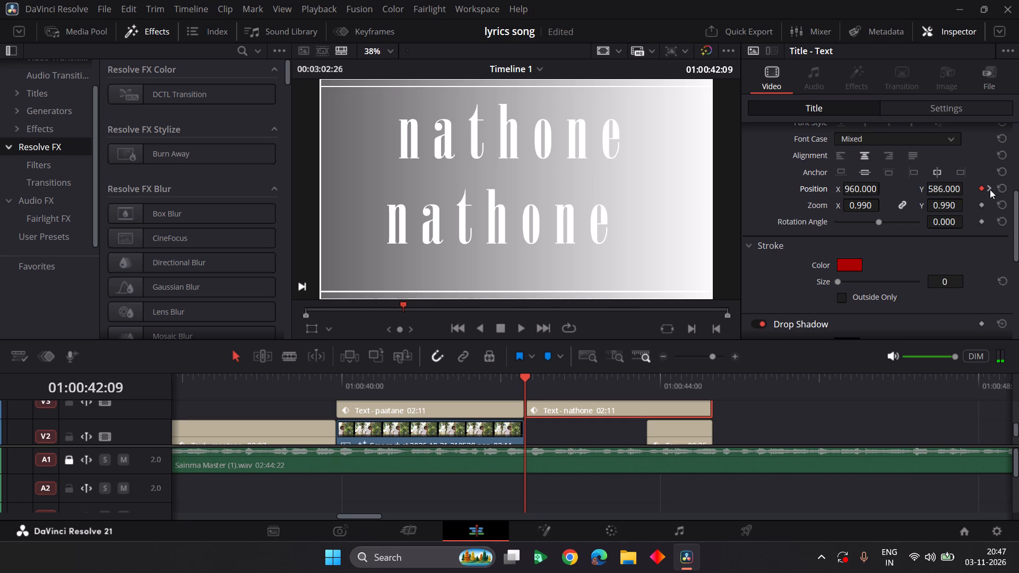
left_click(990, 189)
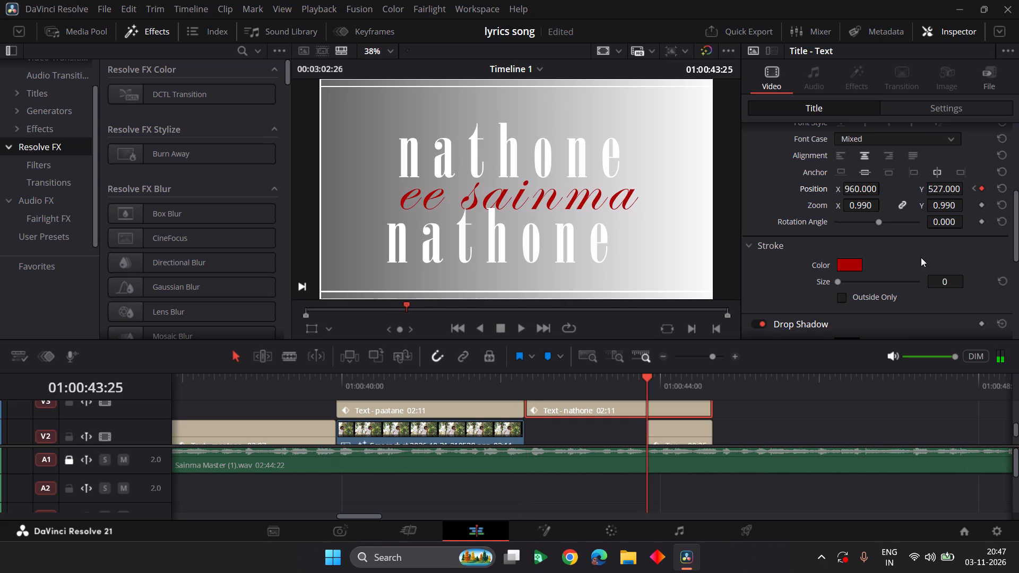
At the end of "nathone", 01:00:44:20, set its zoom to 4.000 on both axes and add a zoom keyframe.
left_click(711, 382)
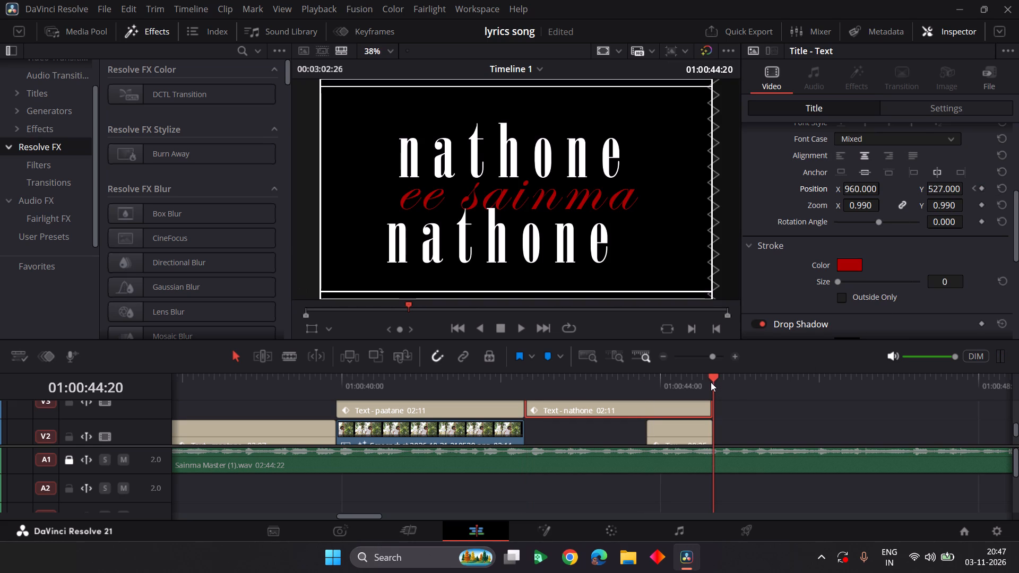
left_click(711, 382)
left_click_drag(856, 207, 512, 286)
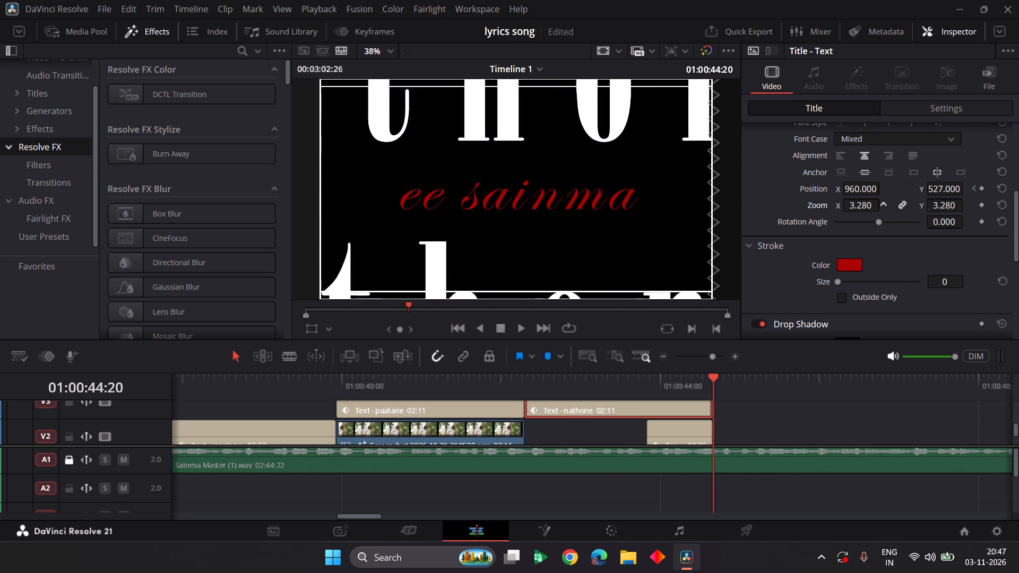
left_click_drag(512, 286, 603, 287)
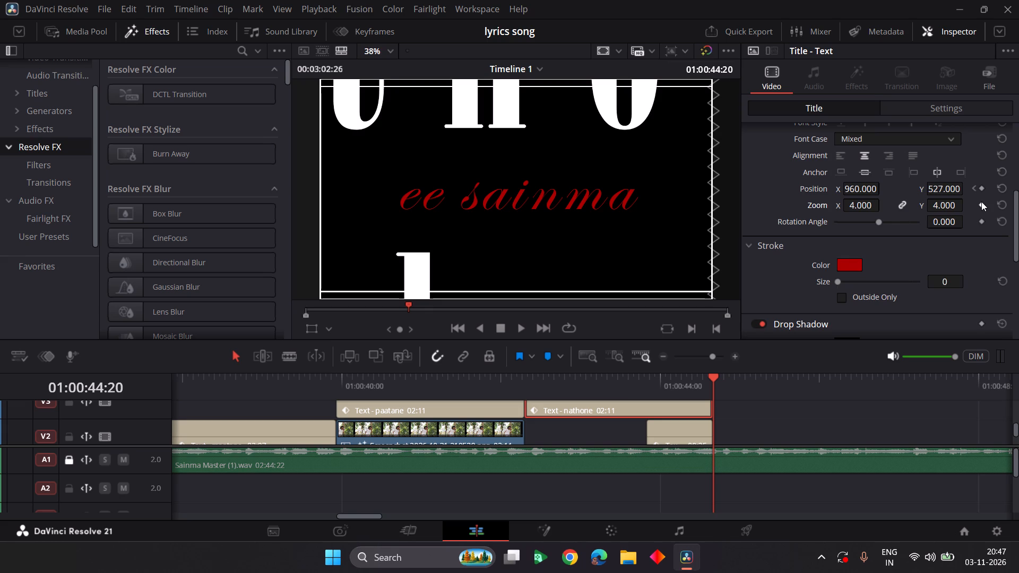
left_click(981, 202)
Set the zoom of "nathone" at its end keyframe, 01:00:44:20, to 0.250 on both axes and play the clip through.
left_click_drag(866, 205, 716, 254)
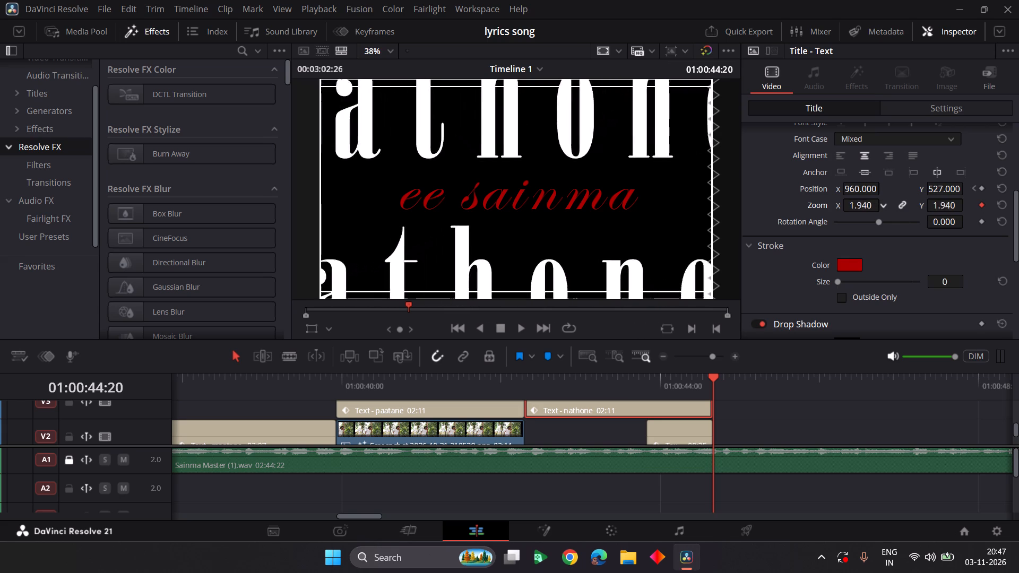
left_click_drag(716, 254, 614, 285)
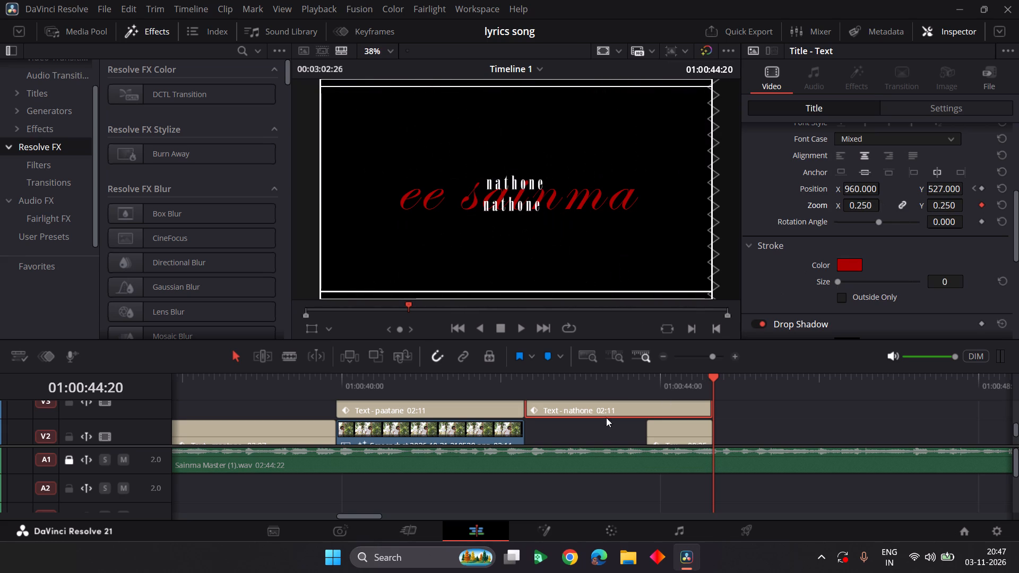
left_click(518, 391)
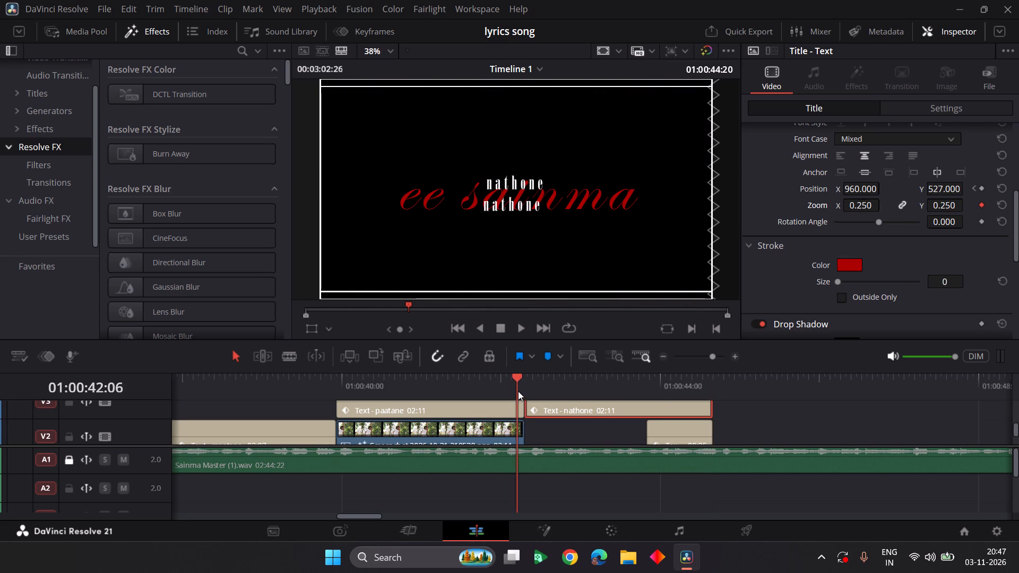
key("space")
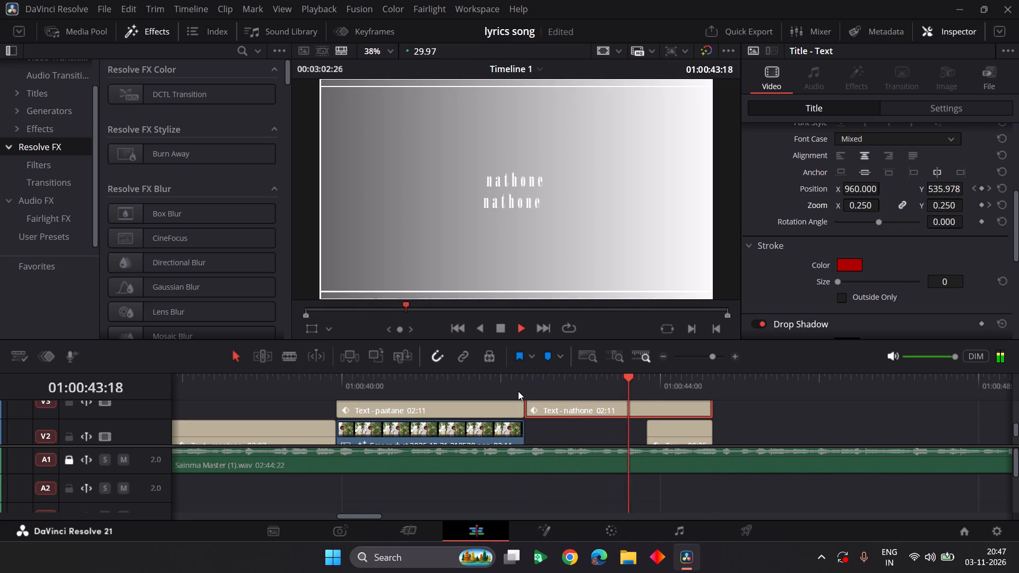
key("space")
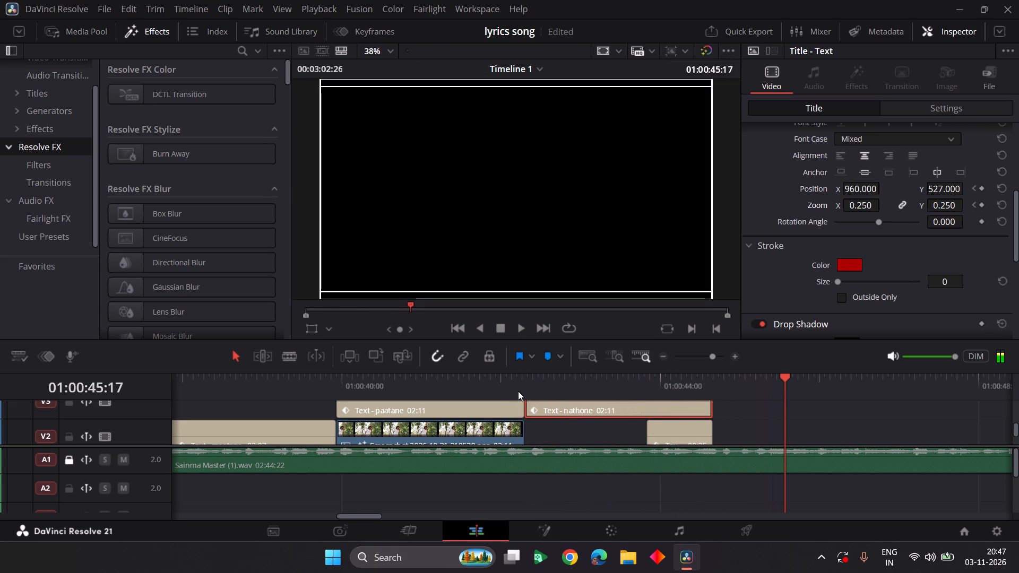
Add a zoom keyframe to "nathone" at 01:00:44:08 with zoom 3.640 on both axes, and play the animation back.
left_click(550, 385)
key("space")
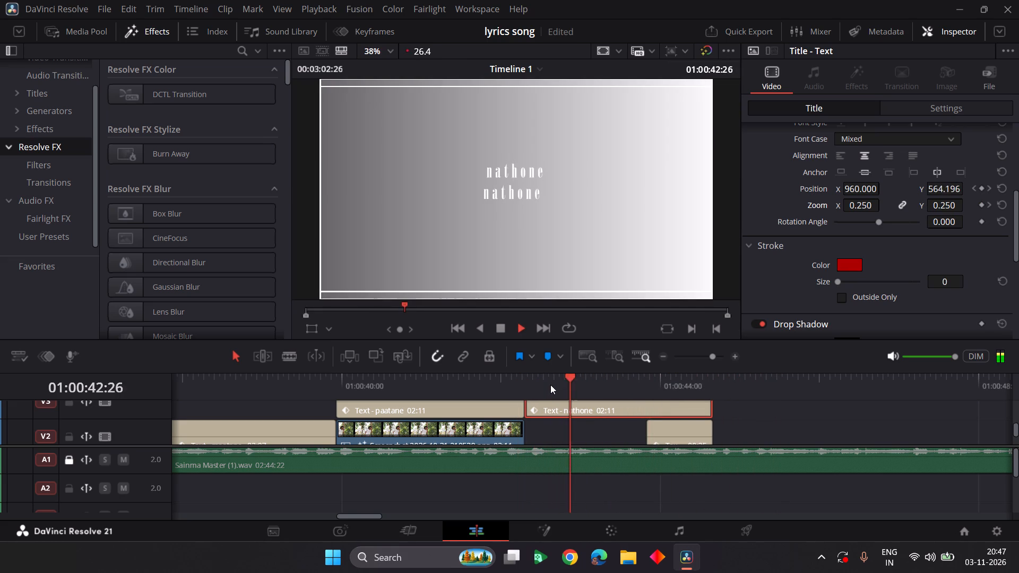
key("space")
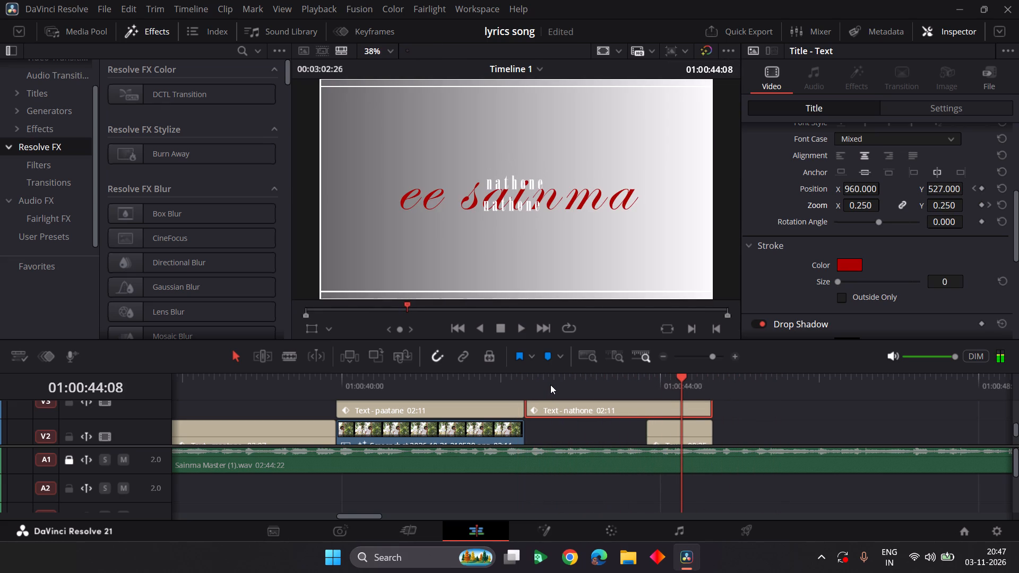
left_click(980, 205)
left_click_drag(862, 205, 876, 206)
left_click_drag(876, 206, 590, 288)
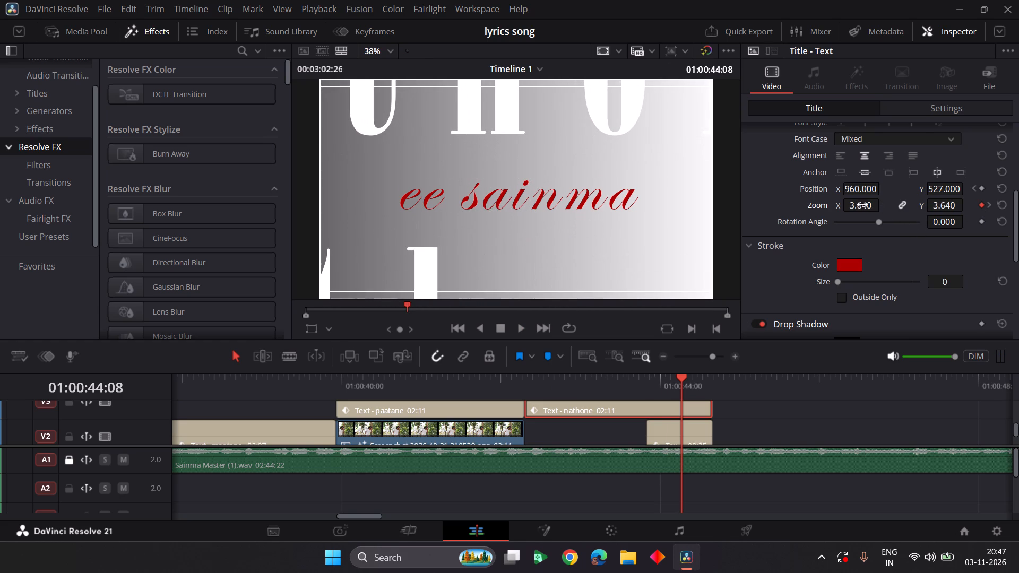
left_click(508, 374)
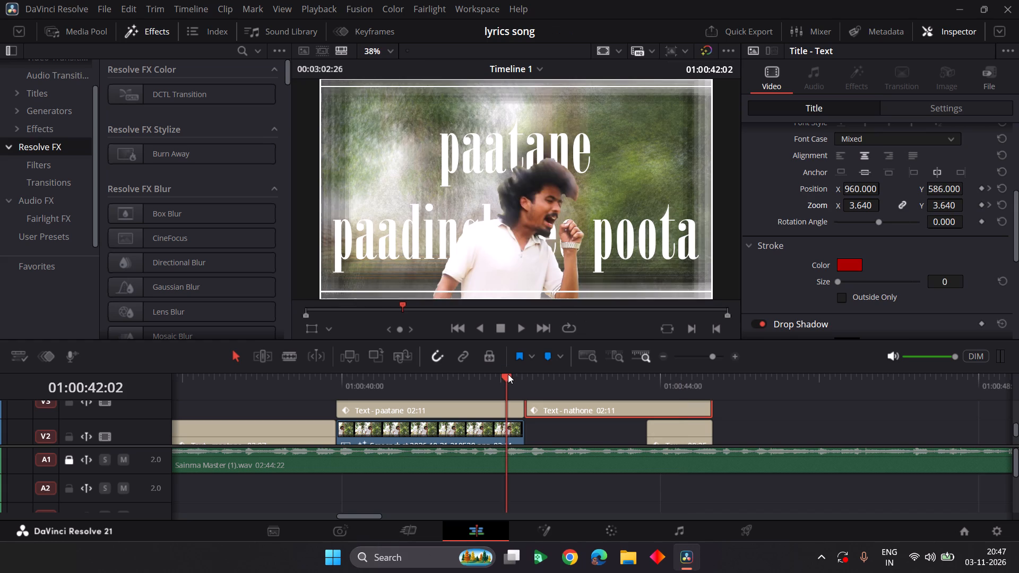
key("space")
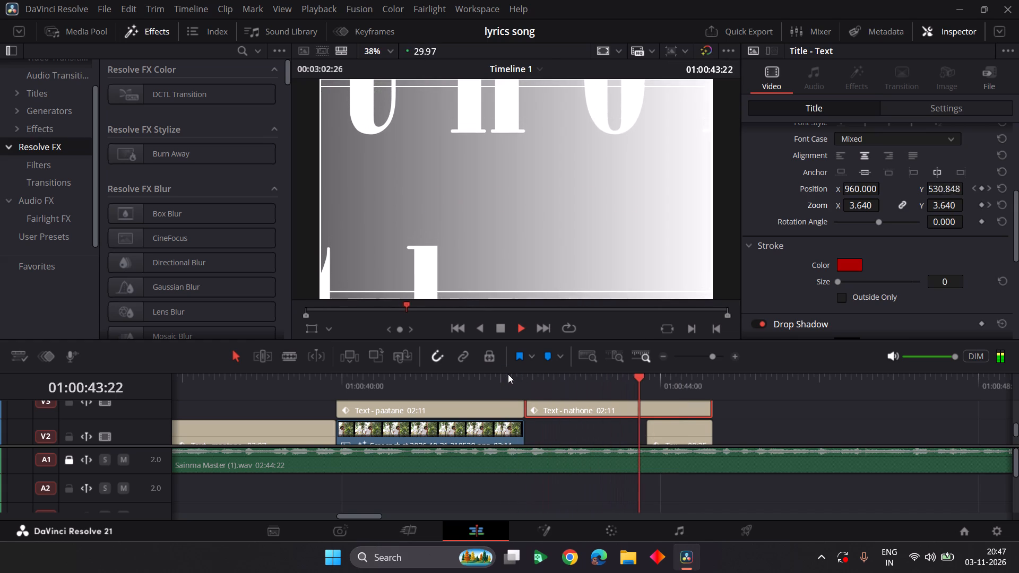
key("space")
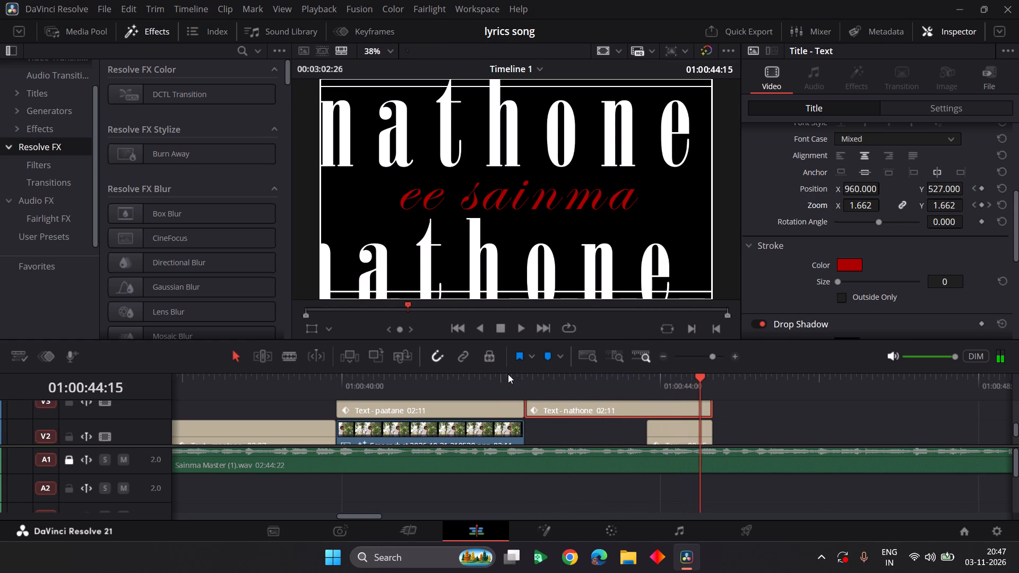
key("space")
key("space")
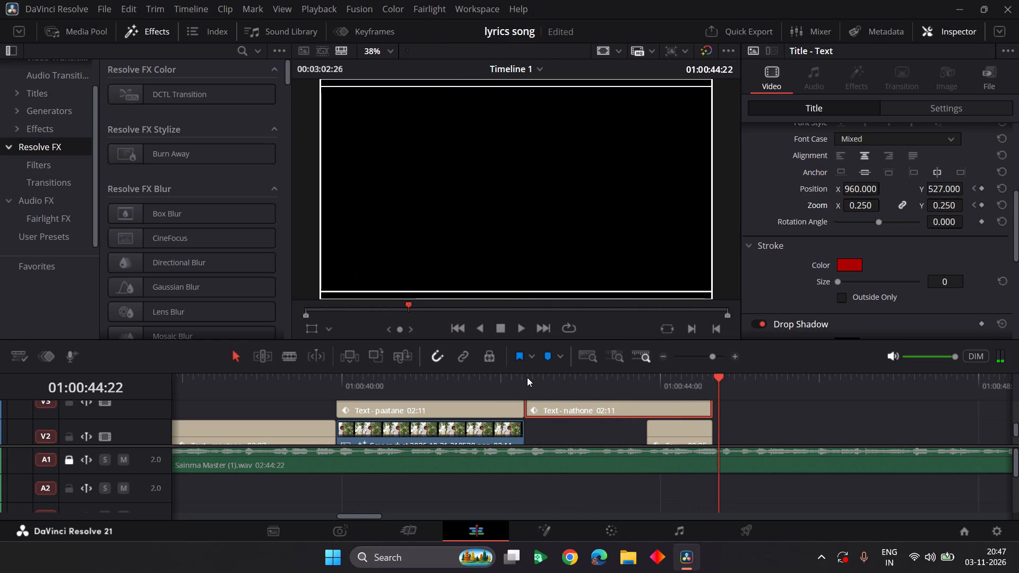
Add a zoom keyframe to "nathone" at 01:00:43:25, where "ee sainma" starts, and set zoom to 0.590 on both axes.
left_click(527, 377)
left_click(625, 385)
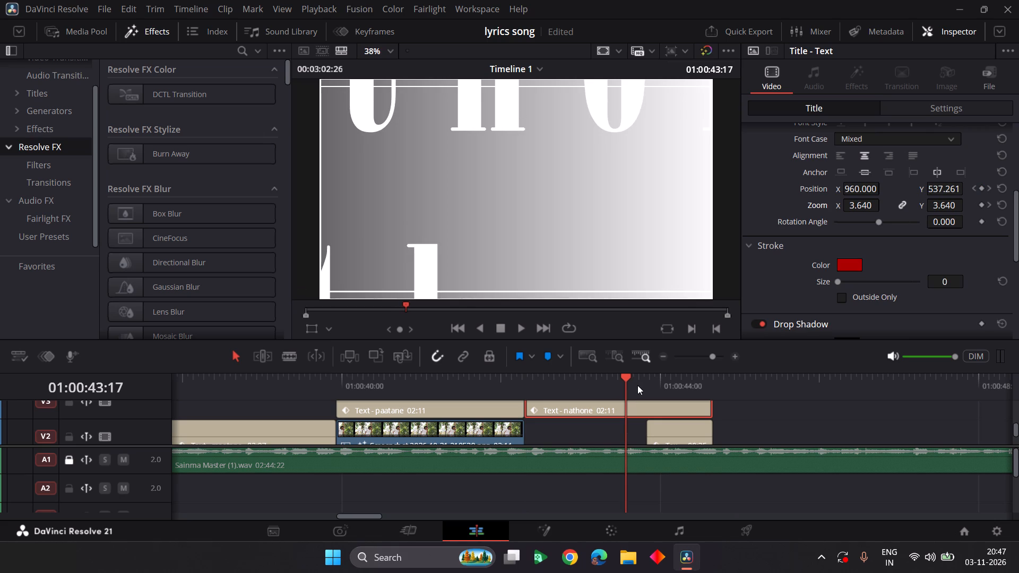
left_click(639, 385)
left_click(653, 388)
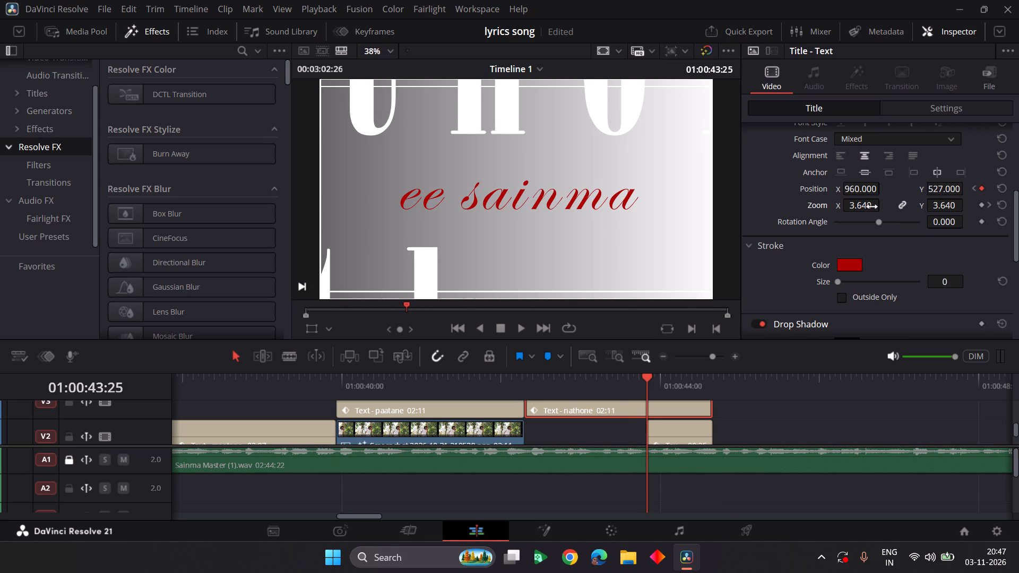
left_click(985, 205)
left_click_drag(856, 208, 744, 239)
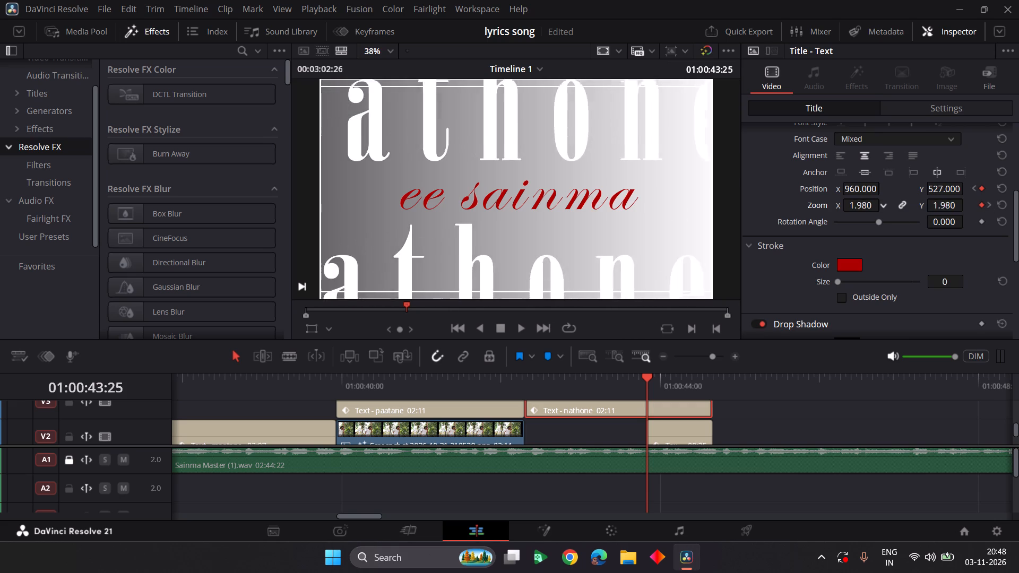
left_click_drag(744, 239, 653, 267)
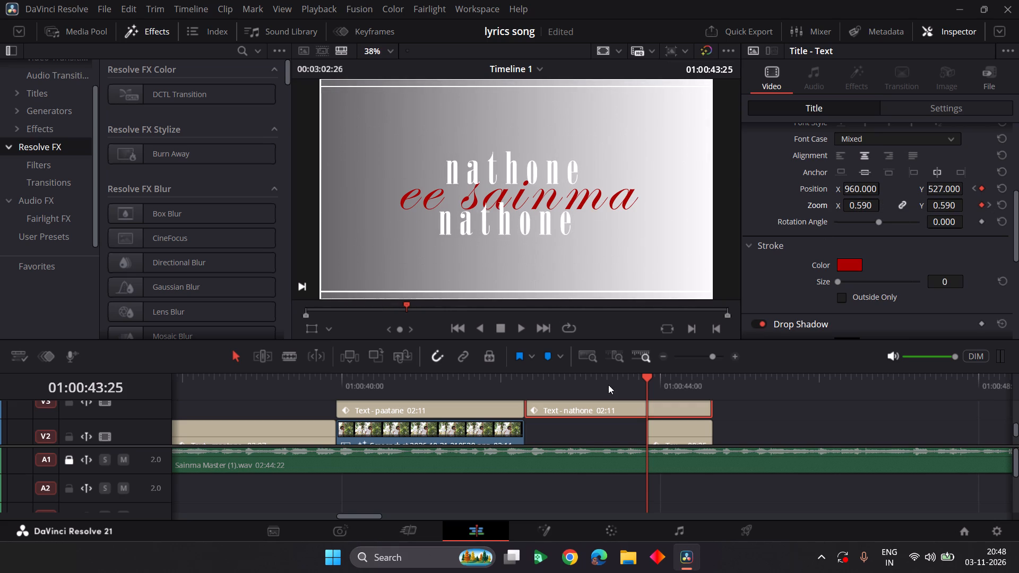
Play the "nathone" section repeatedly from just before its start and check the zoom movement around "ee sainma".
left_click(511, 386)
key("space")
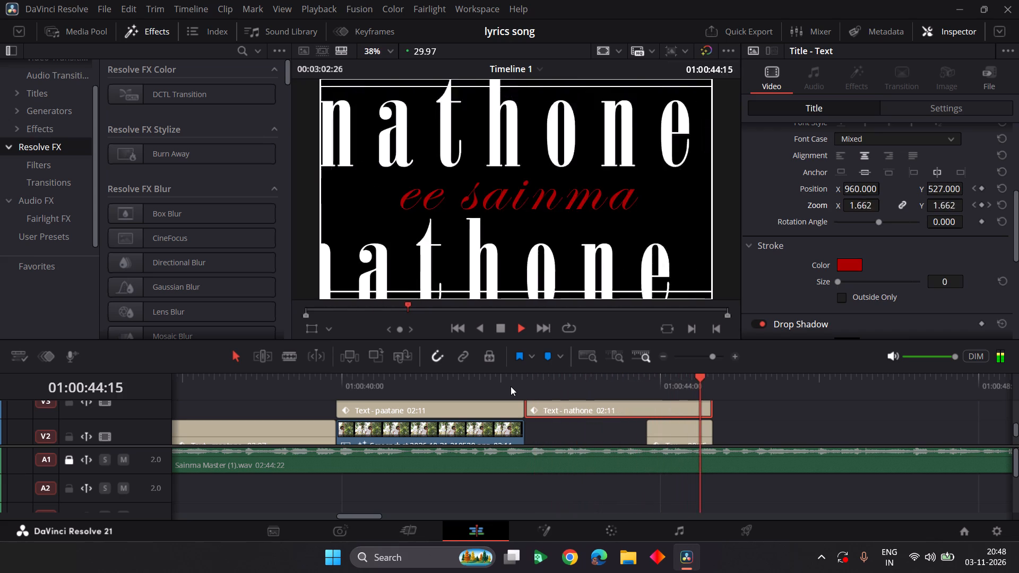
key("space")
left_click(511, 386)
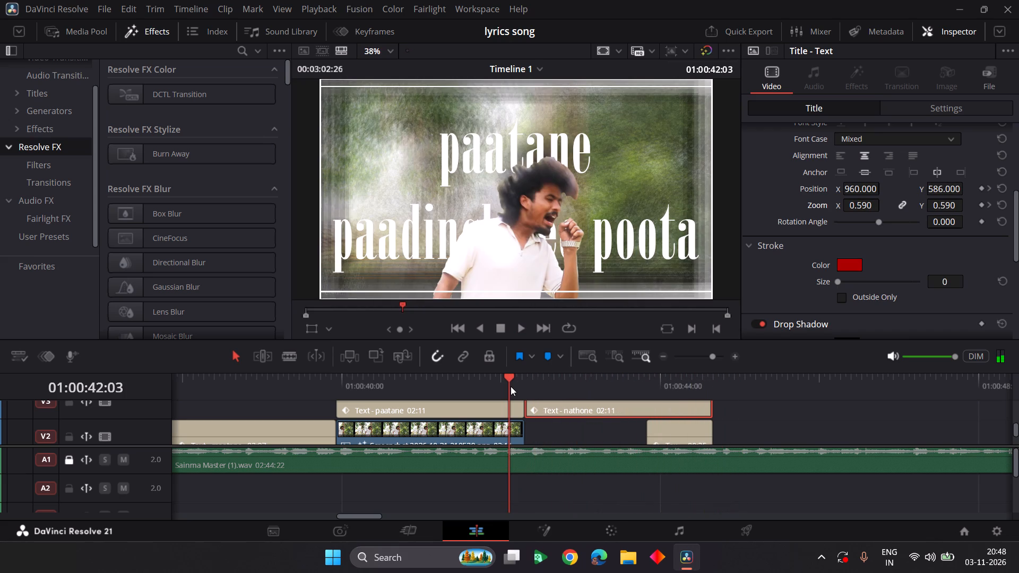
key("space")
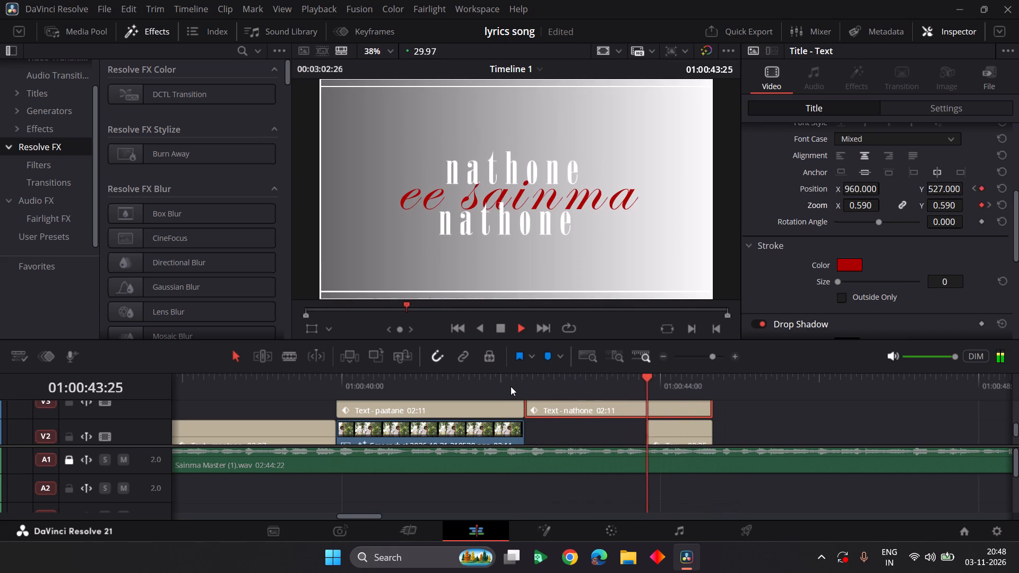
key("space")
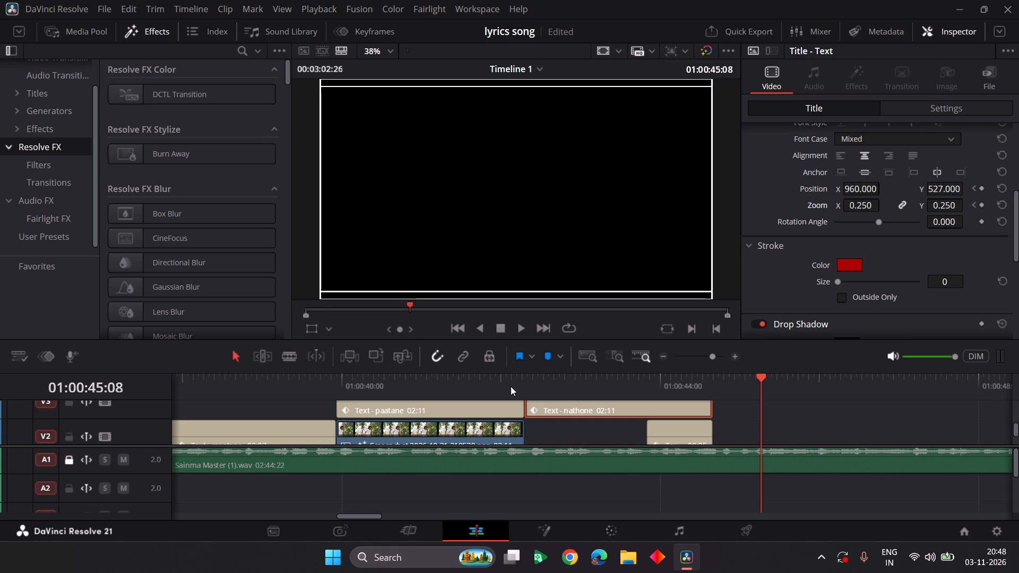
left_click(511, 386)
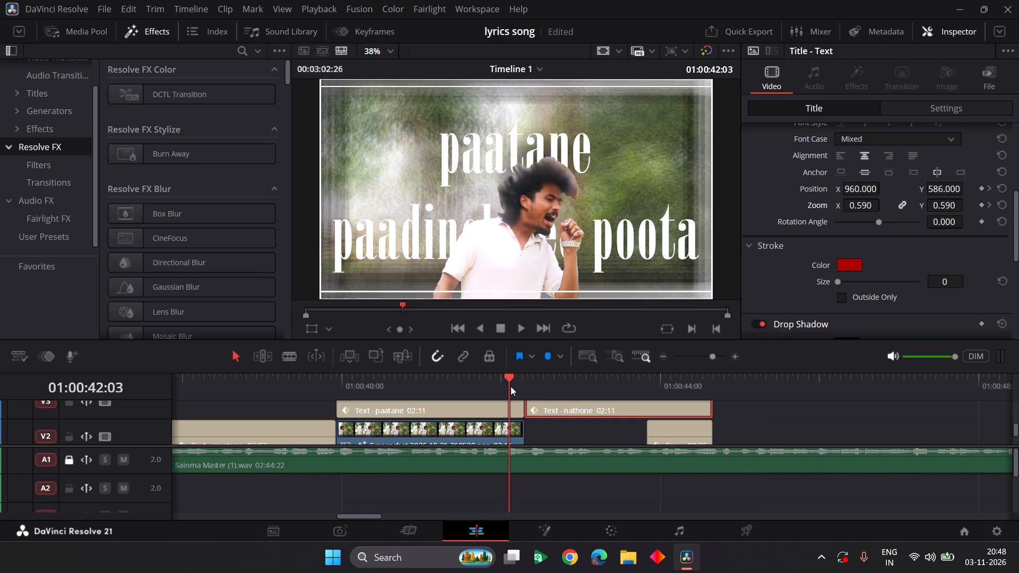
key("space")
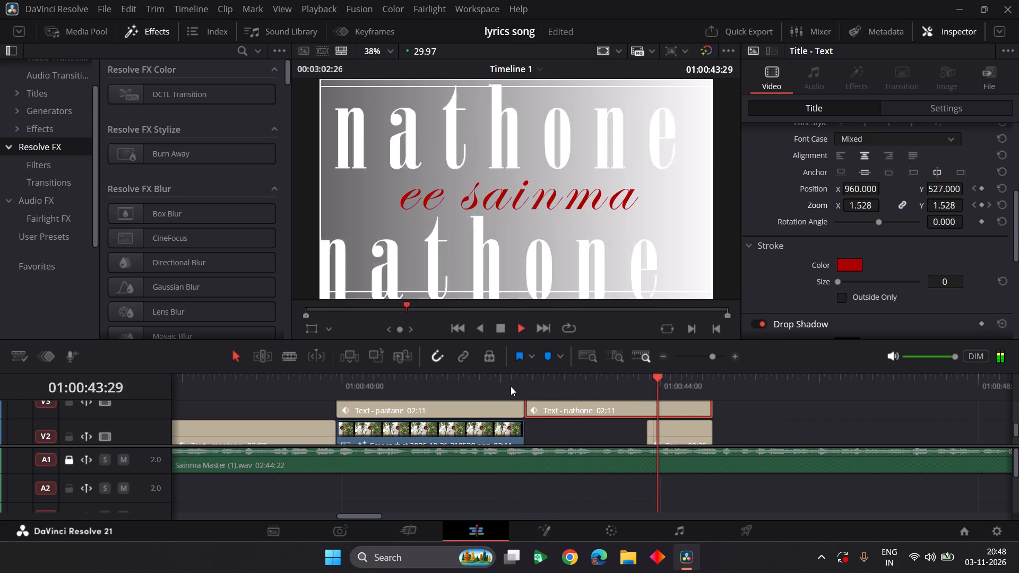
key("space")
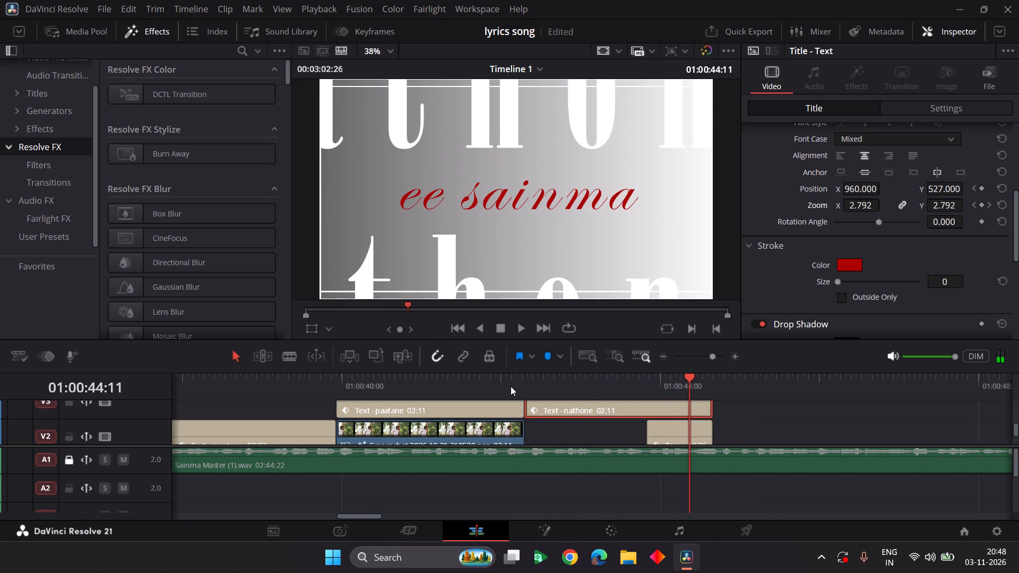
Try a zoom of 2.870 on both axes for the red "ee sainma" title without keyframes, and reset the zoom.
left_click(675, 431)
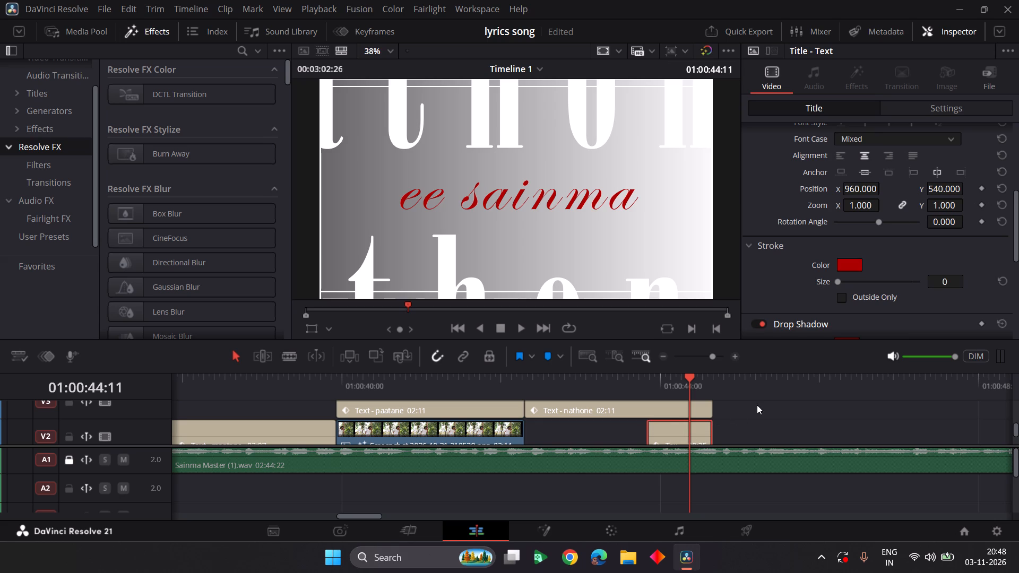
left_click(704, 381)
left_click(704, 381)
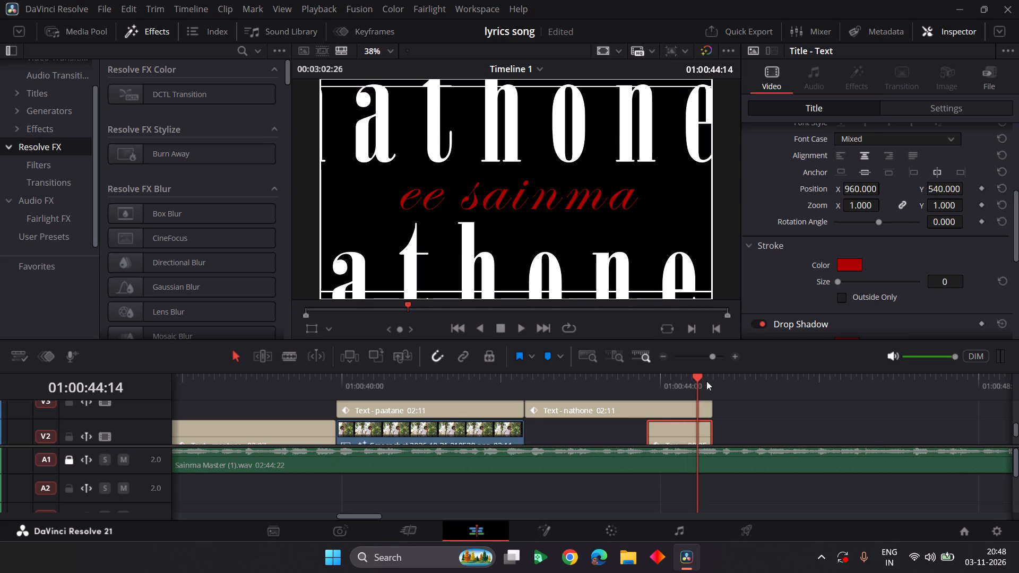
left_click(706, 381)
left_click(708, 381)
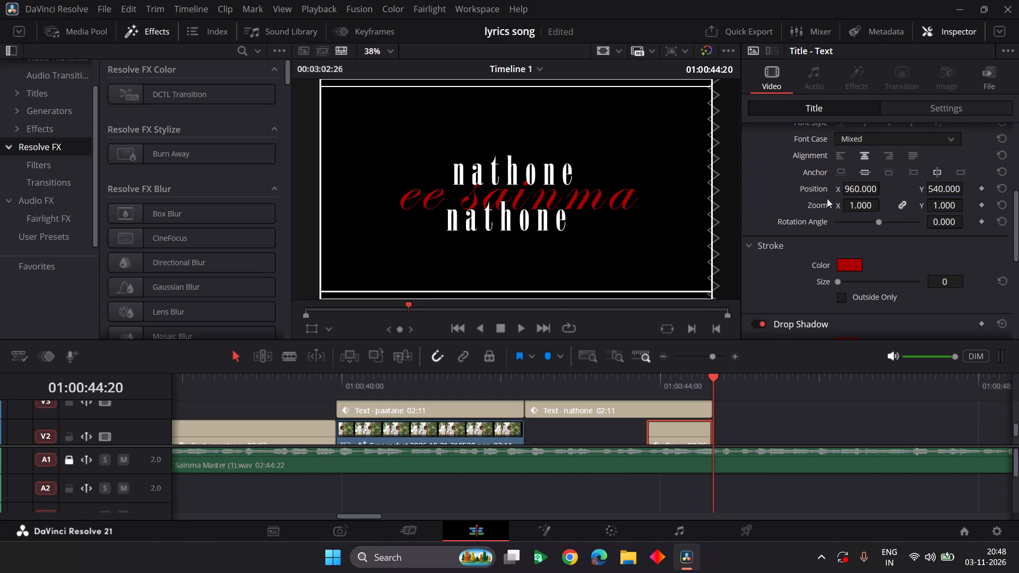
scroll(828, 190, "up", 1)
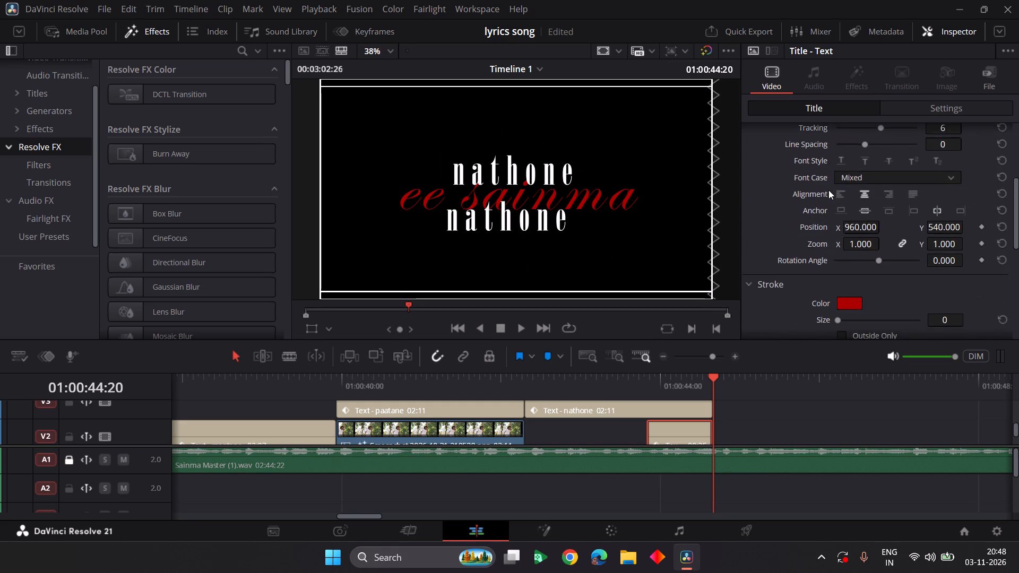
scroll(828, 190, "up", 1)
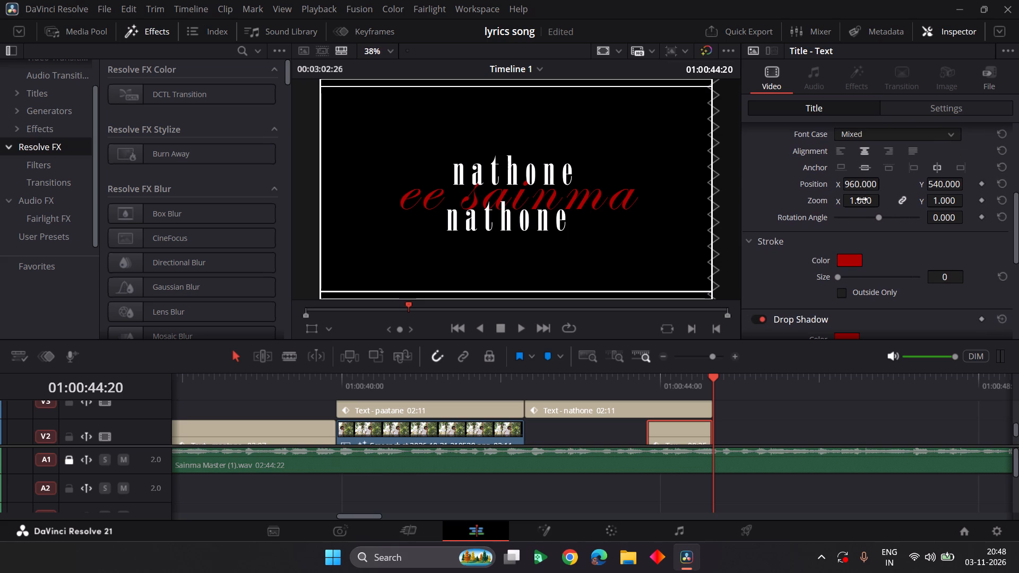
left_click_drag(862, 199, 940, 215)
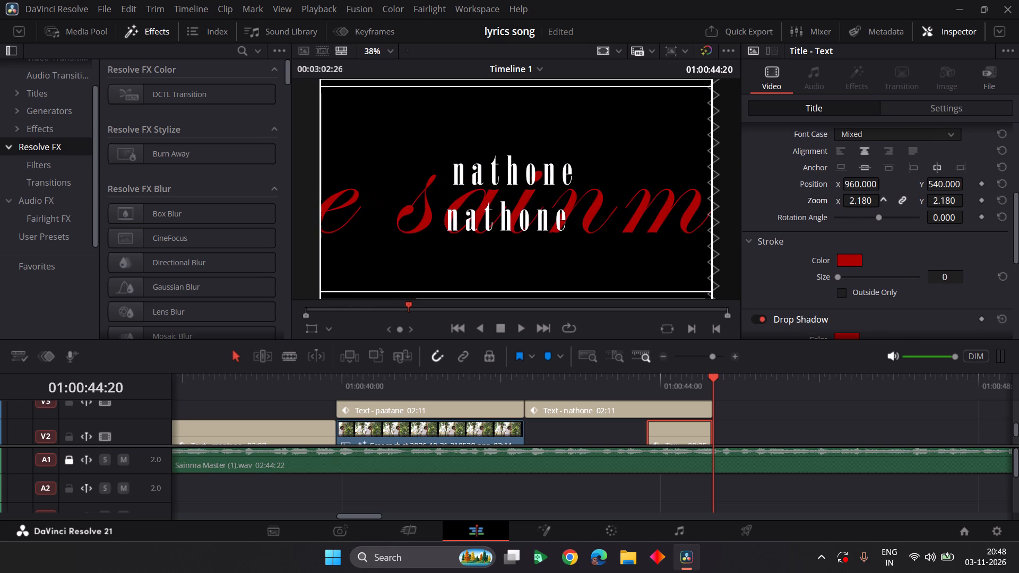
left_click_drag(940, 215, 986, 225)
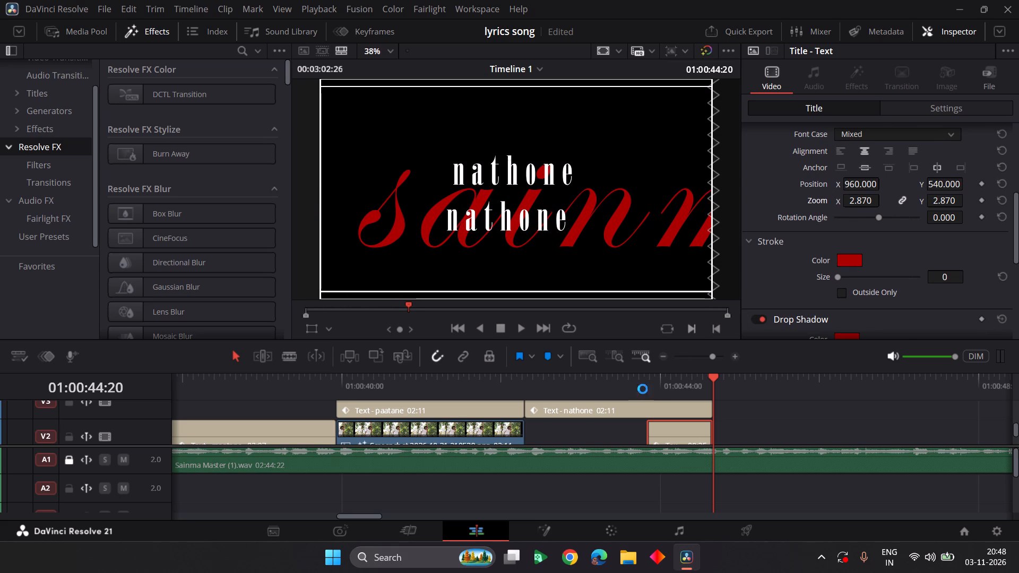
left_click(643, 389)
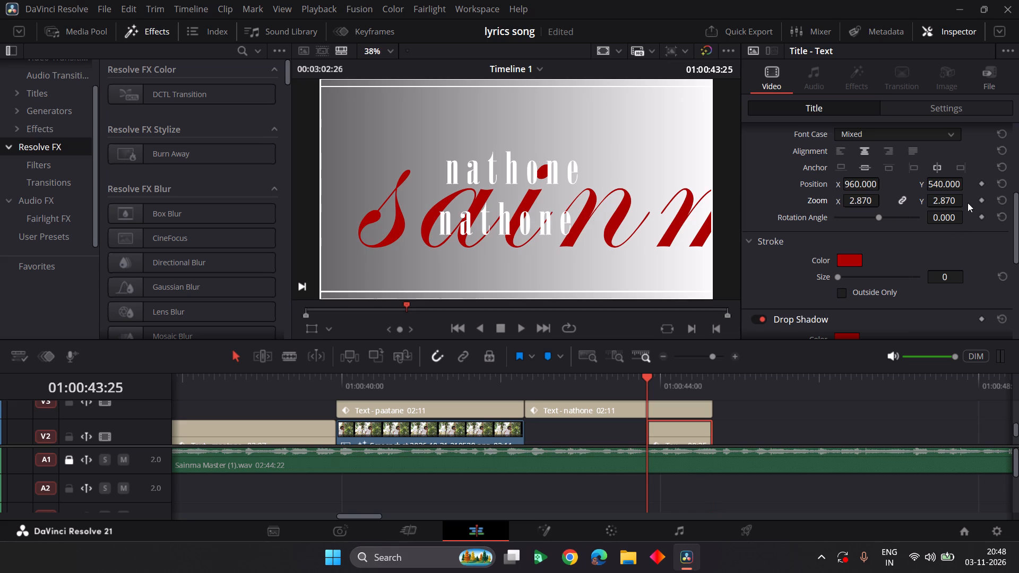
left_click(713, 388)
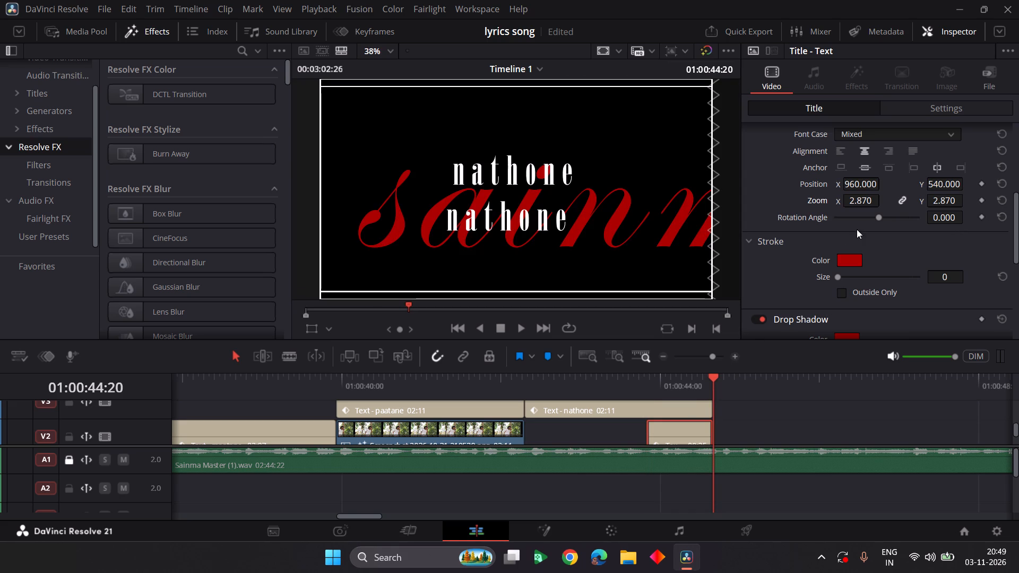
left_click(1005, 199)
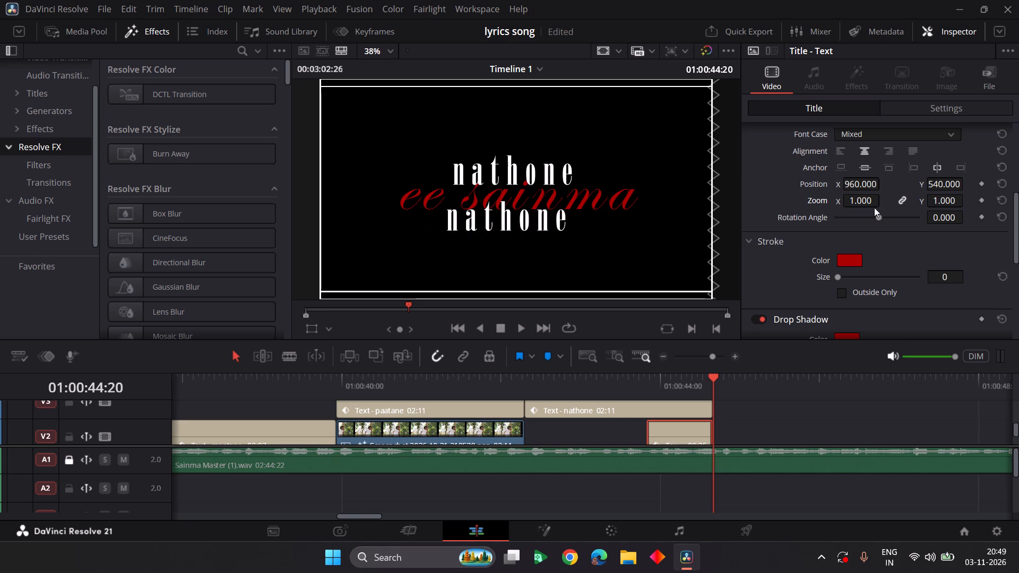
Add a zoom keyframe to "ee sainma" at 01:00:44:20 and set its zoom to 2.450 on both axes.
left_click(979, 203)
left_click_drag(851, 203, 854, 204)
left_click_drag(854, 204, 947, 225)
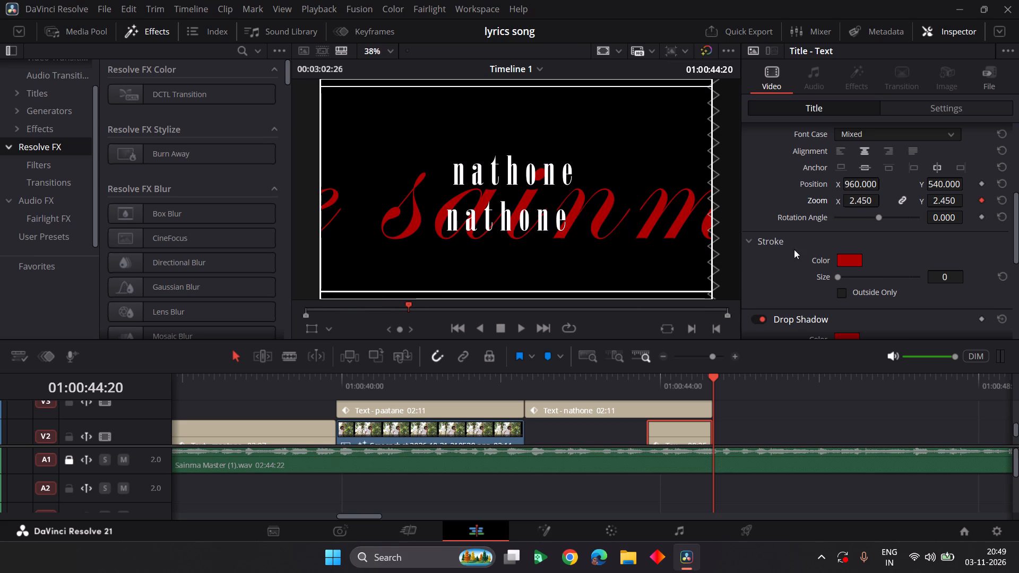
Add a zoom keyframe at the start of "ee sainma", 01:00:43:25, and set its zoom to 0.400 on both axes.
left_click(645, 389)
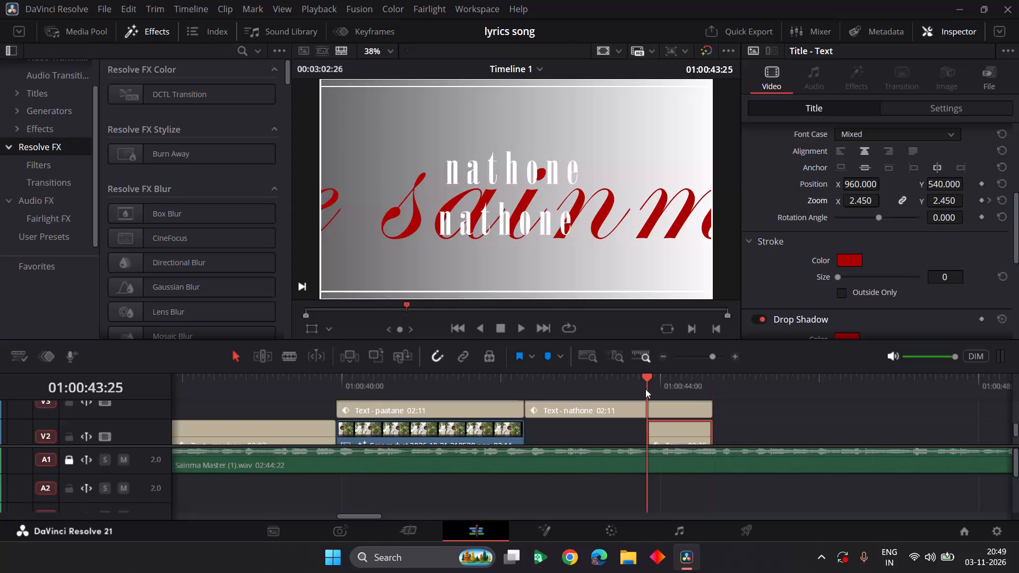
left_click(980, 199)
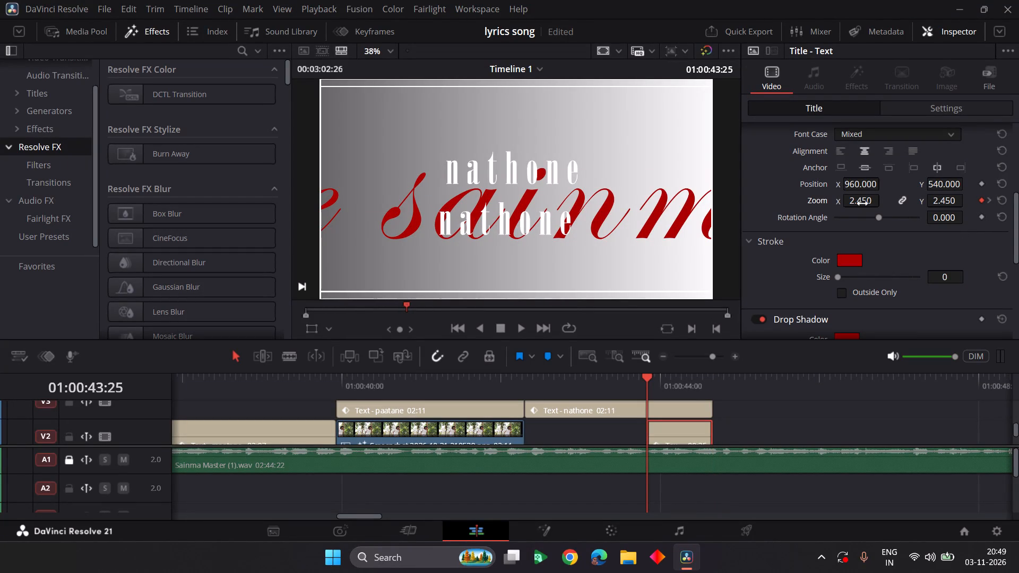
left_click_drag(860, 202, 766, 218)
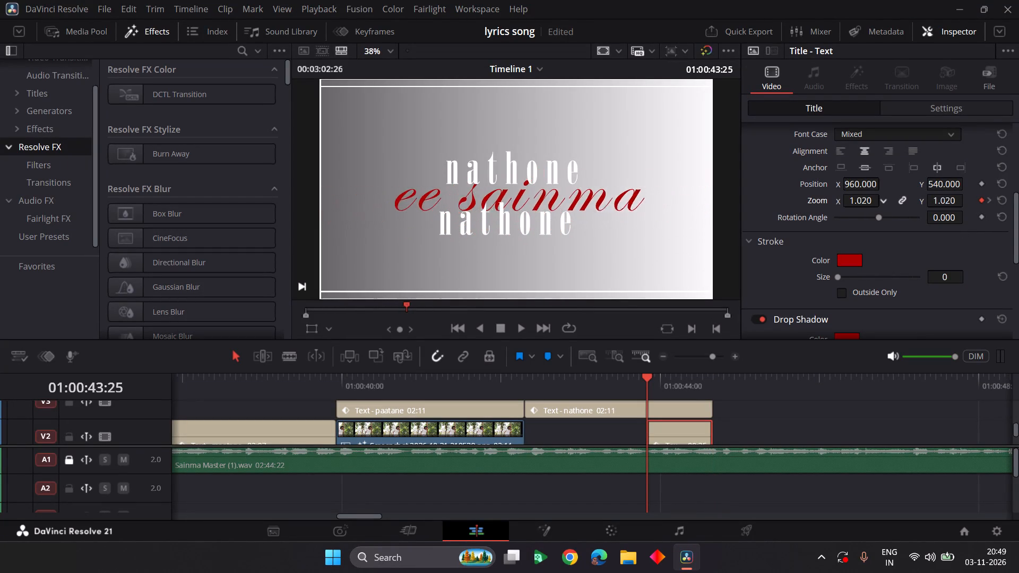
left_click_drag(766, 218, 724, 224)
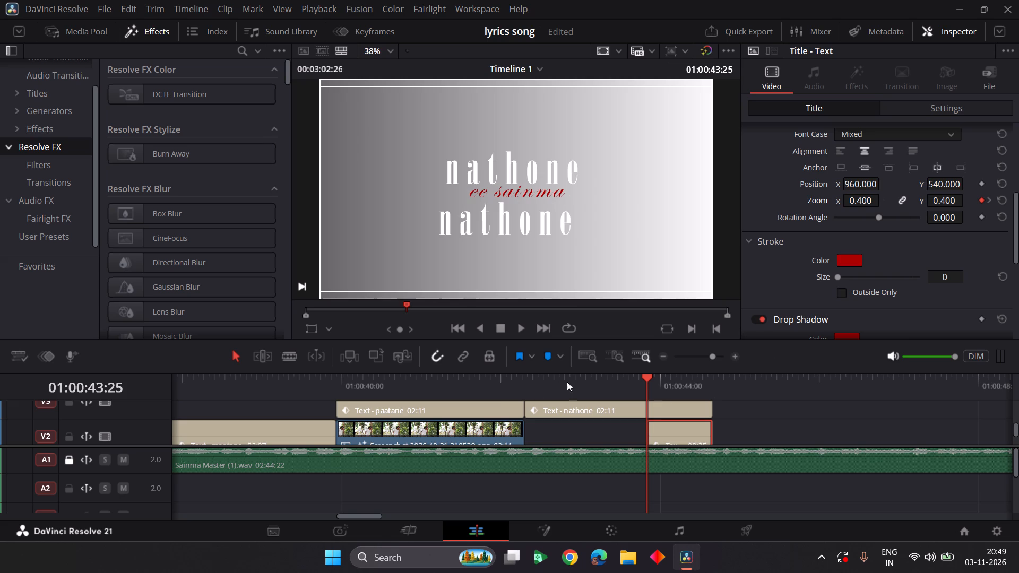
Play the "nathone" and "ee sainma" section repeatedly and check how the two zoom animations work together.
left_click(508, 389)
key("space")
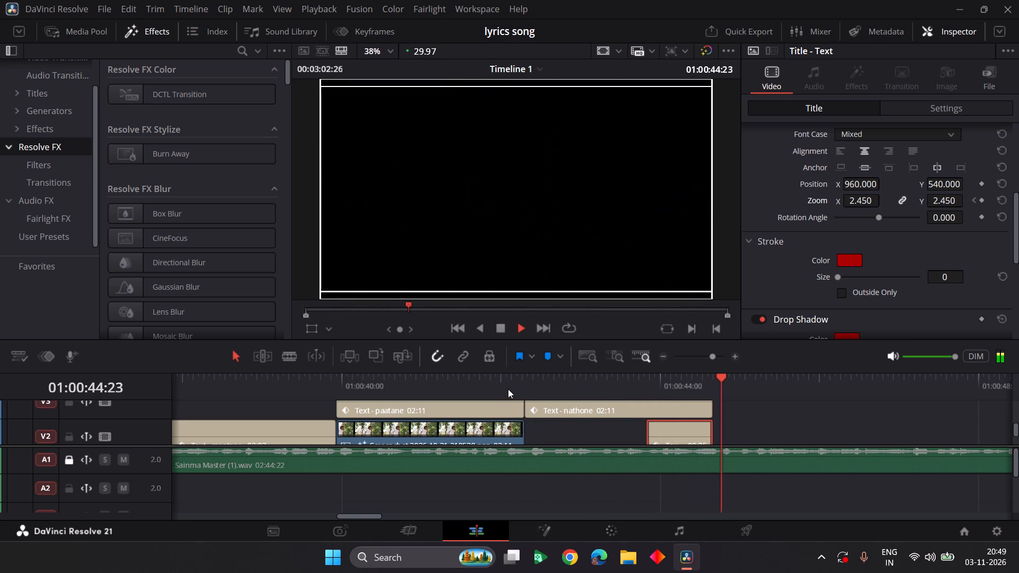
key("space")
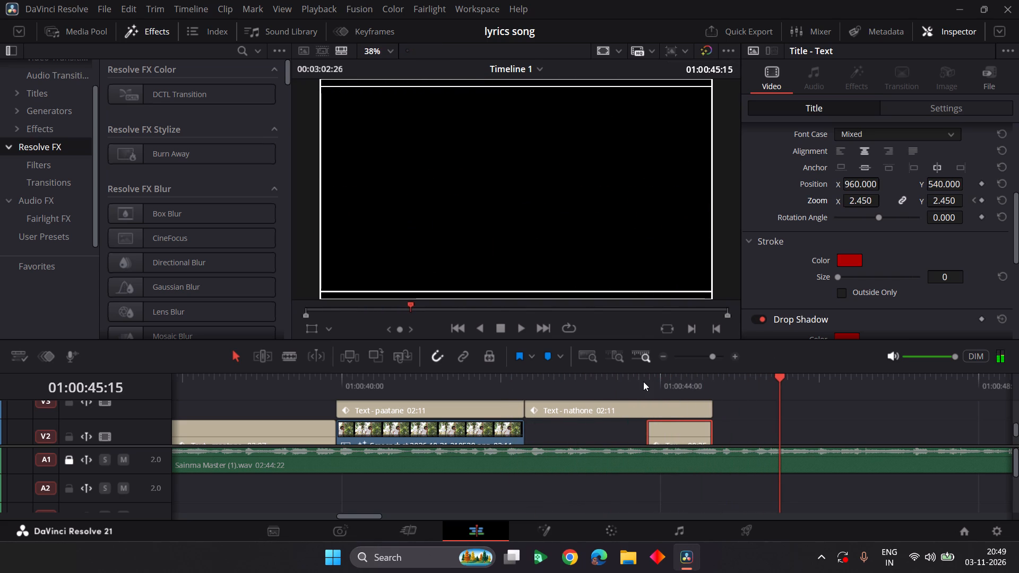
left_click(643, 381)
key("space")
key("space")
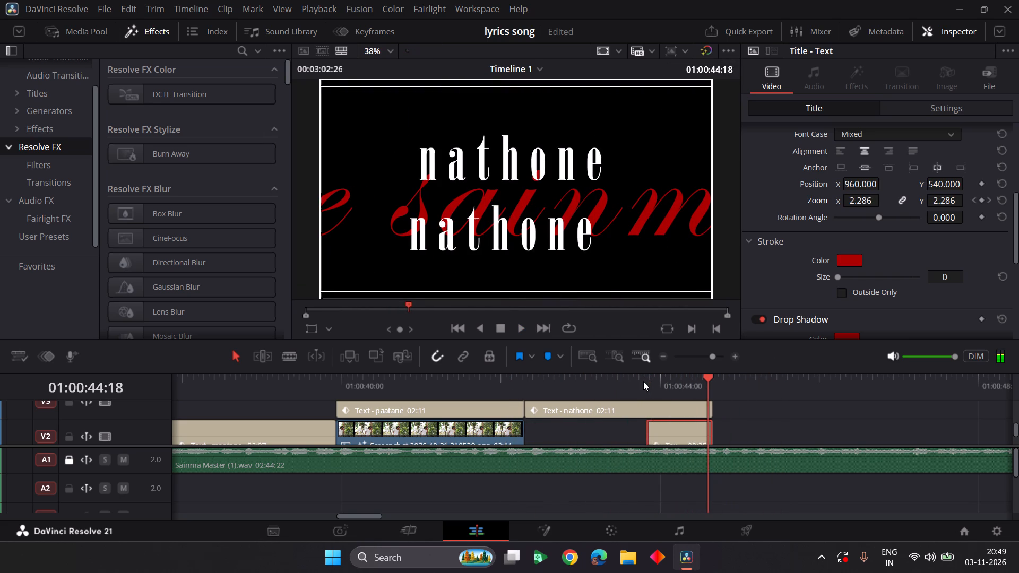
left_click(643, 381)
key("space")
key("space")
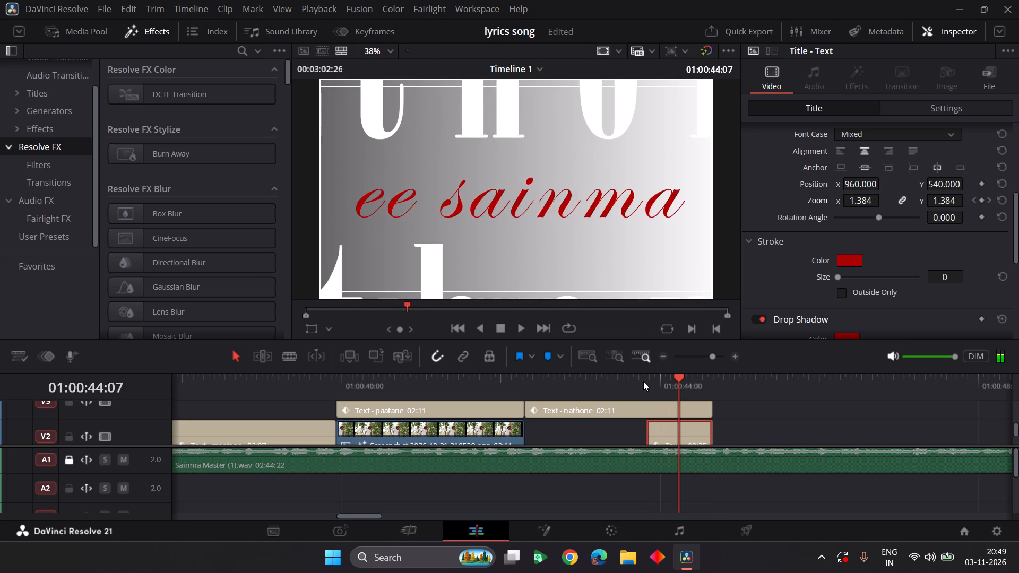
key("space")
key("space")
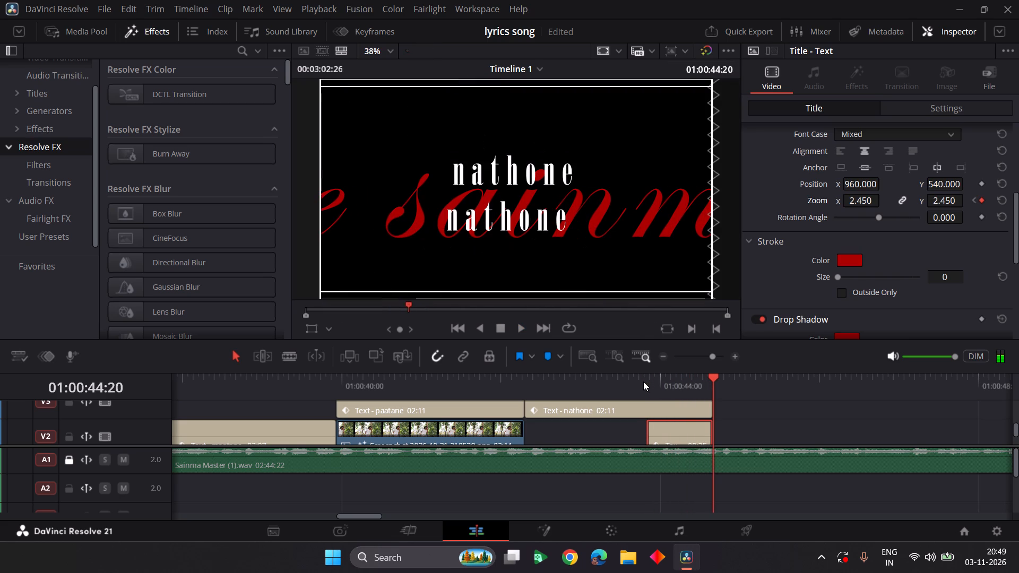
left_click(643, 381)
key("space")
key("space")
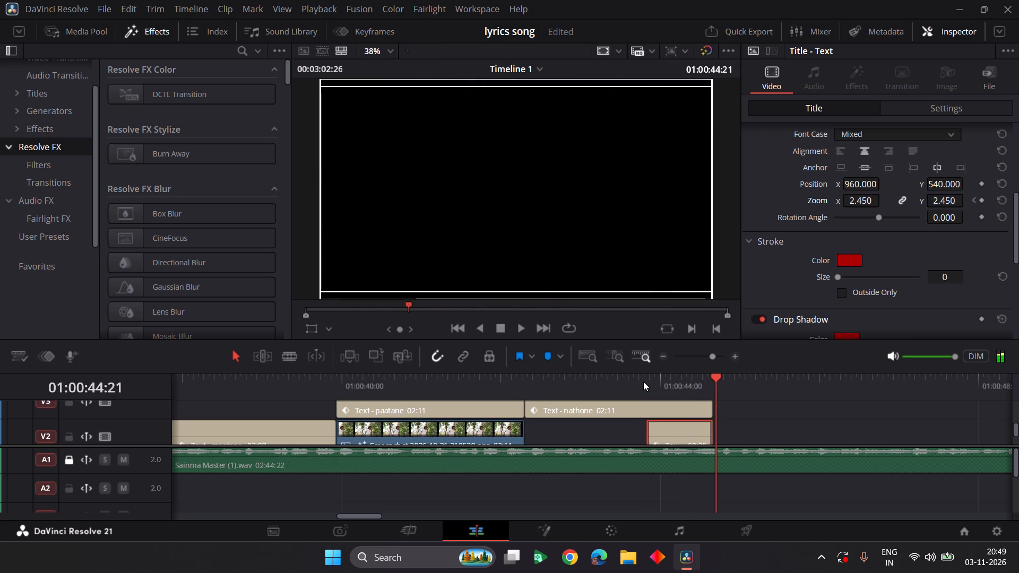
left_click(643, 381)
key("space")
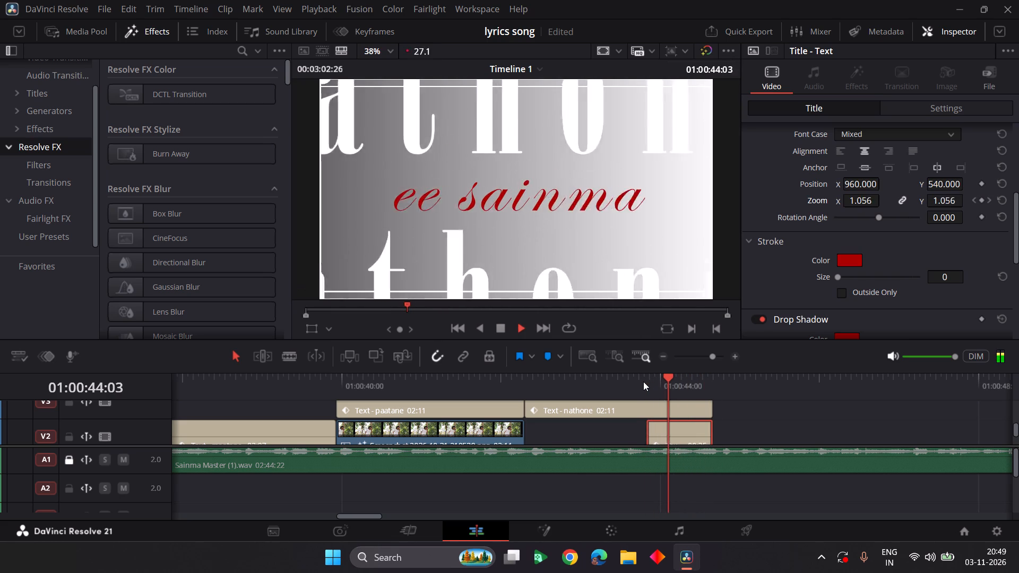
key("space")
key("space")
key("space")
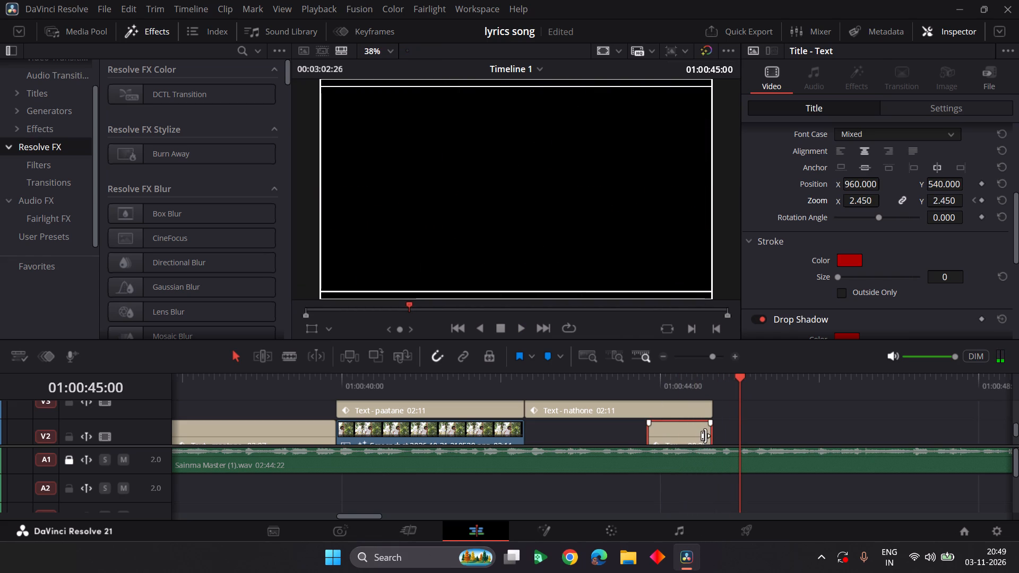
Extend the ends of "ee sainma" and "nathone" to the same point, making "nathone" 02:18 long, and play the section back.
left_click_drag(705, 436, 726, 435)
left_click_drag(711, 409, 717, 410)
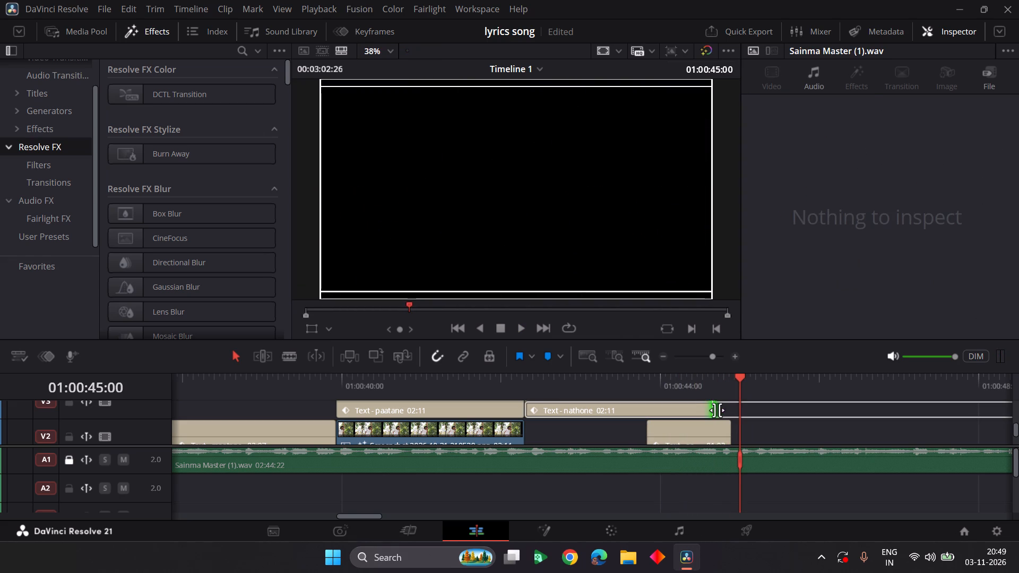
left_click_drag(717, 410, 726, 410)
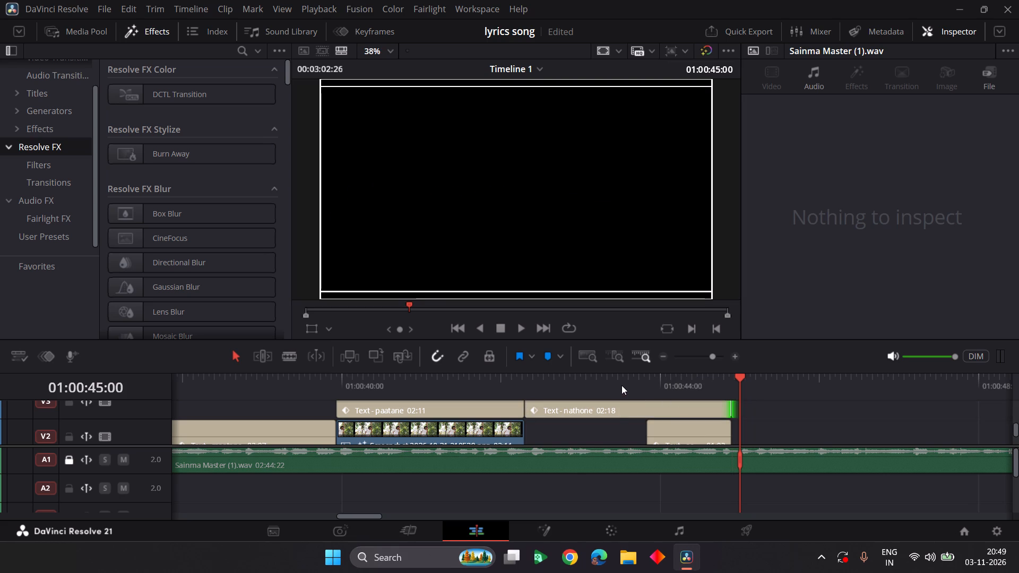
left_click(618, 383)
key("space")
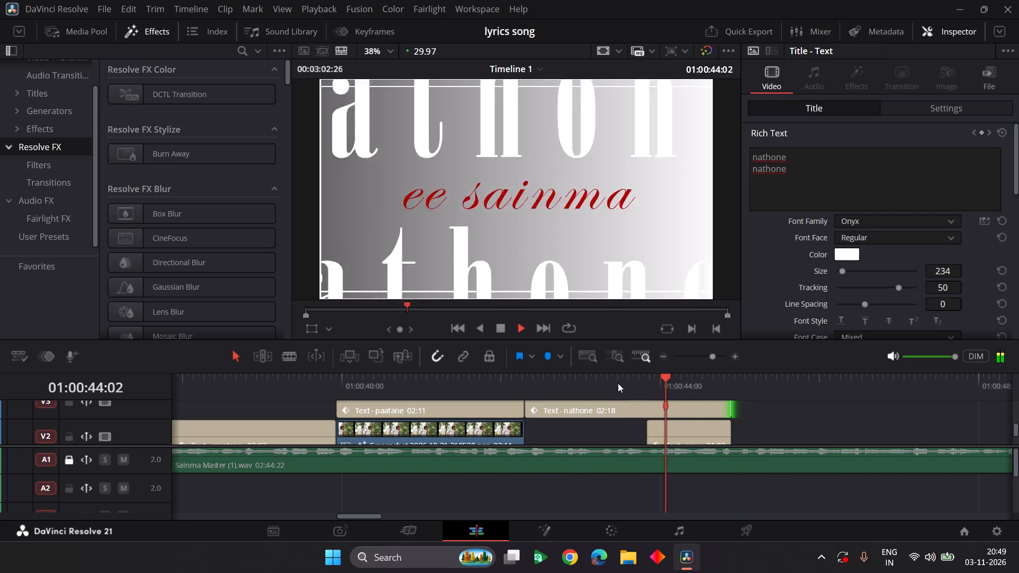
key("space")
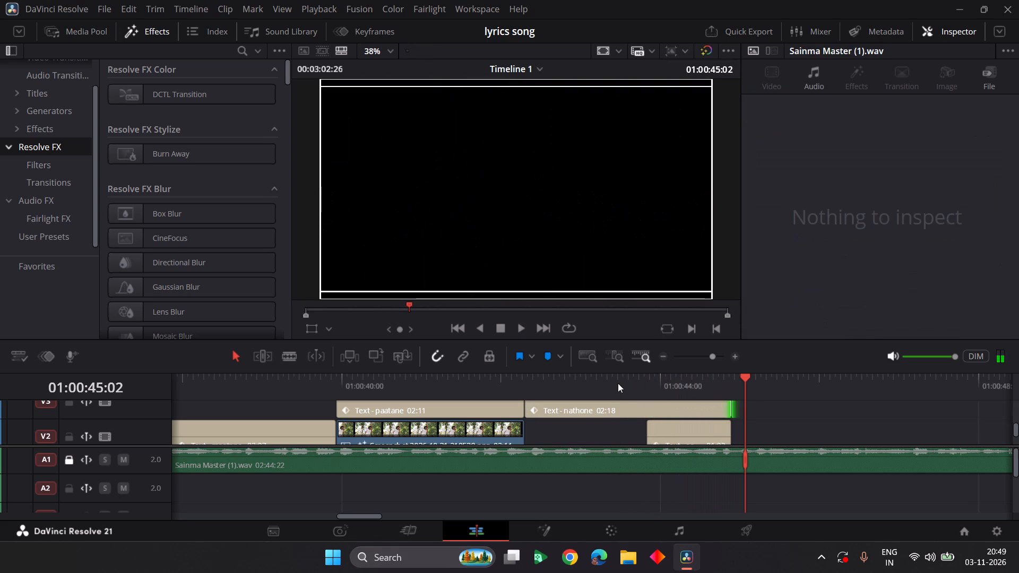
left_click(618, 383)
key("space")
key("space")
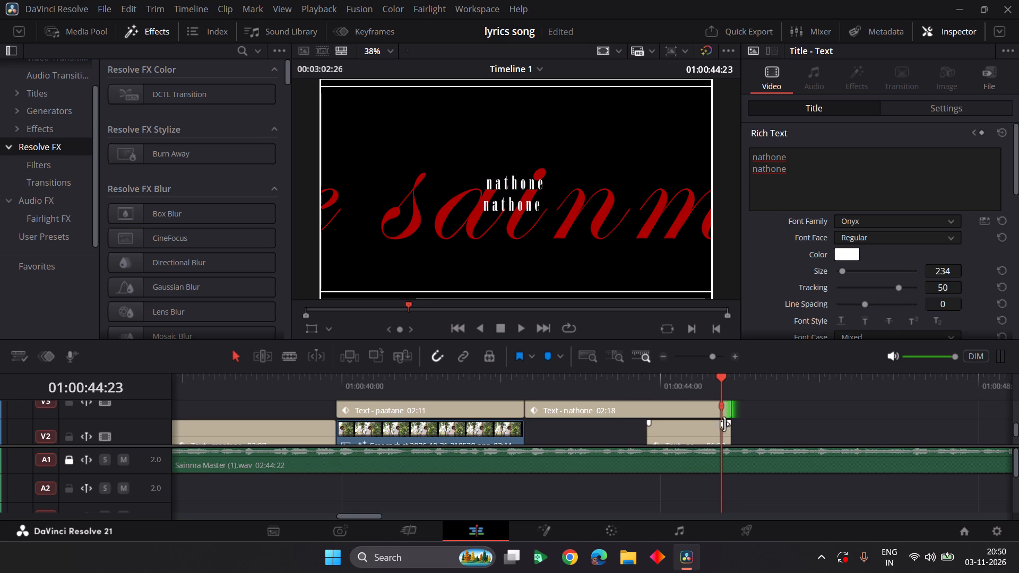
Extend the end of "ee sainma" slightly past the end of "nathone" and play the section back.
left_click_drag(726, 433, 730, 433)
left_click_drag(730, 433, 735, 433)
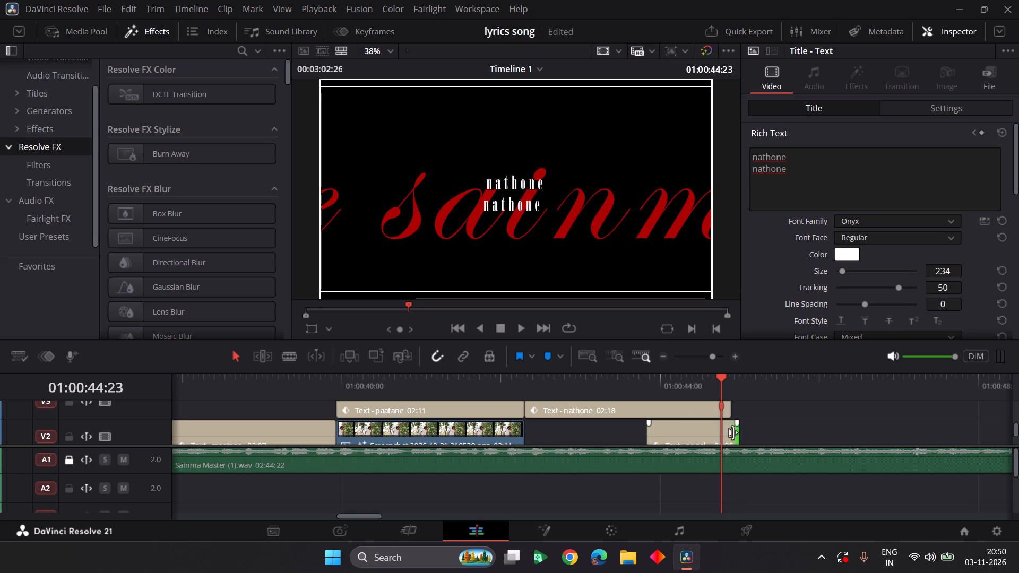
left_click(609, 376)
key("space")
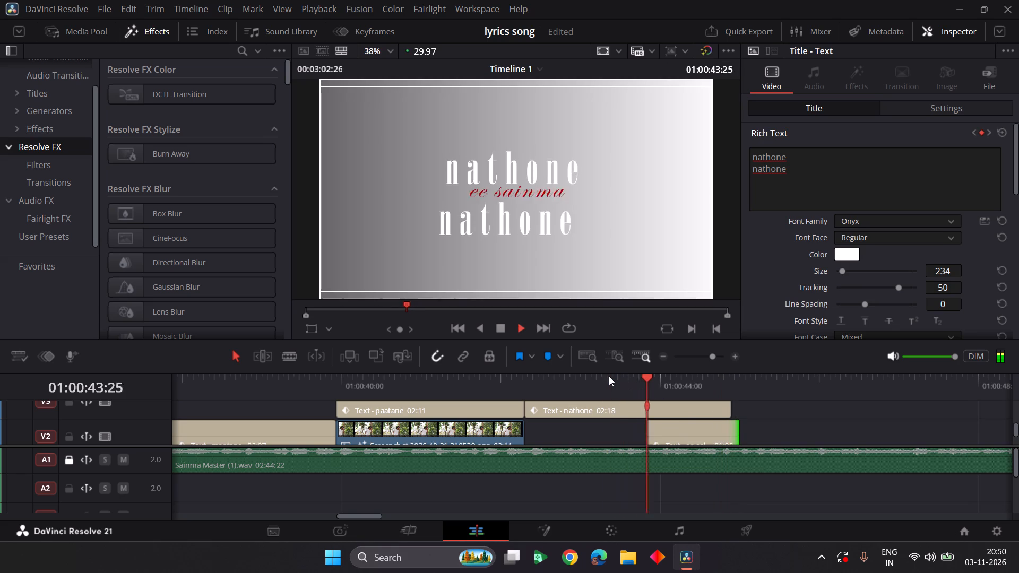
key("space")
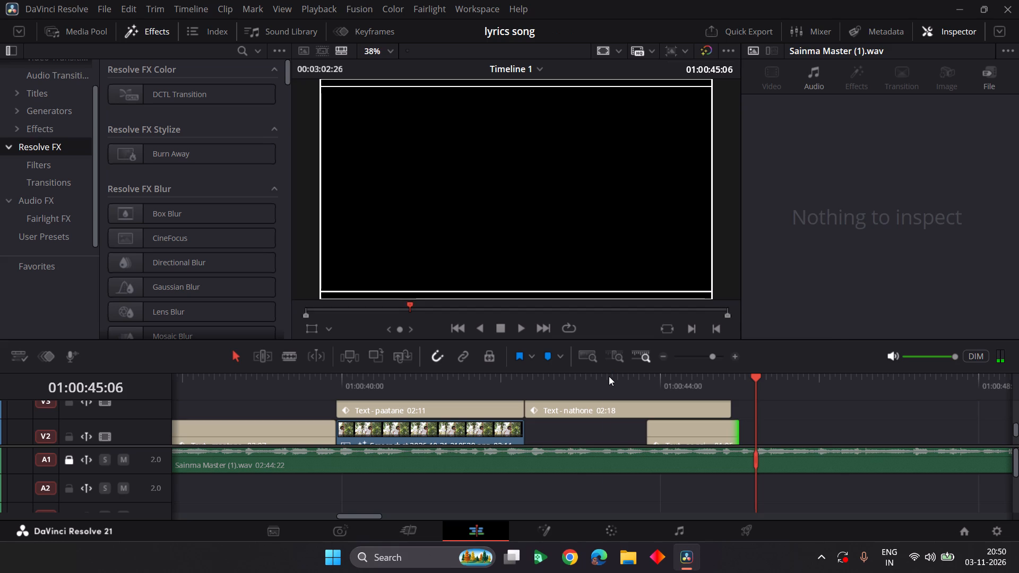
left_click(609, 376)
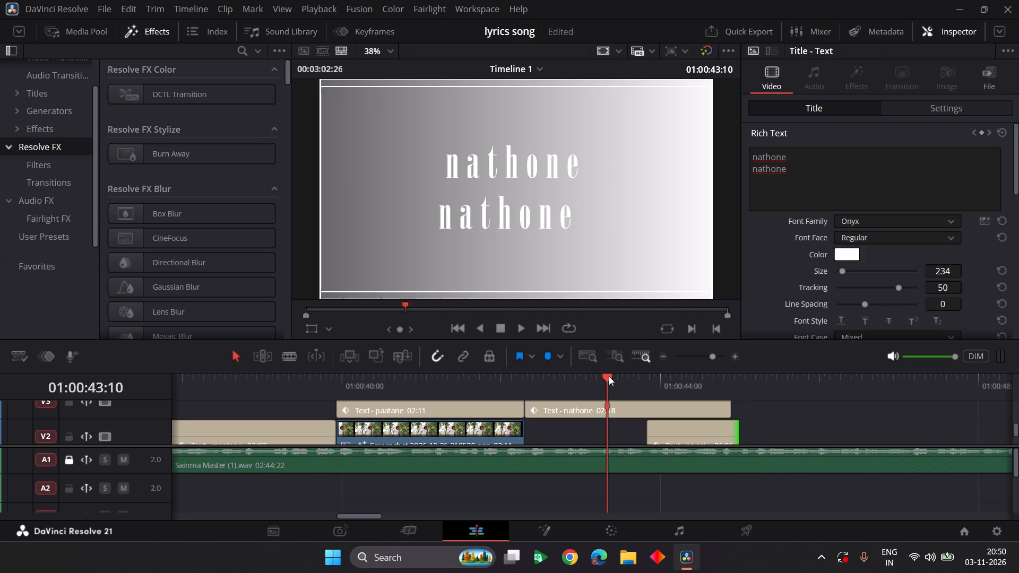
Play the "nathone" and "ee sainma" section, and extend the Grey Scale background beneath it to 02:21, level with the end of "ee sainma".
left_click(526, 377)
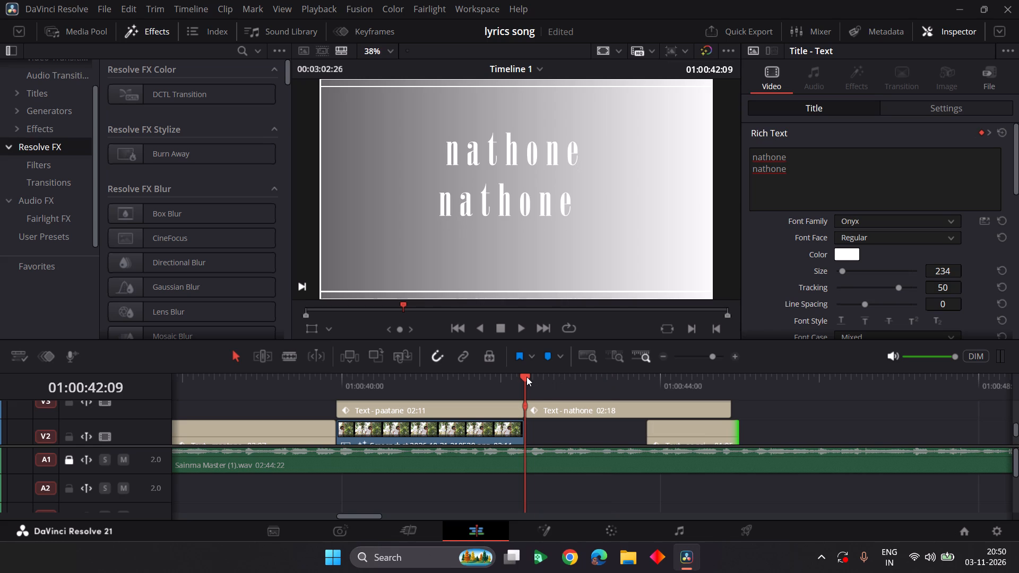
key("space")
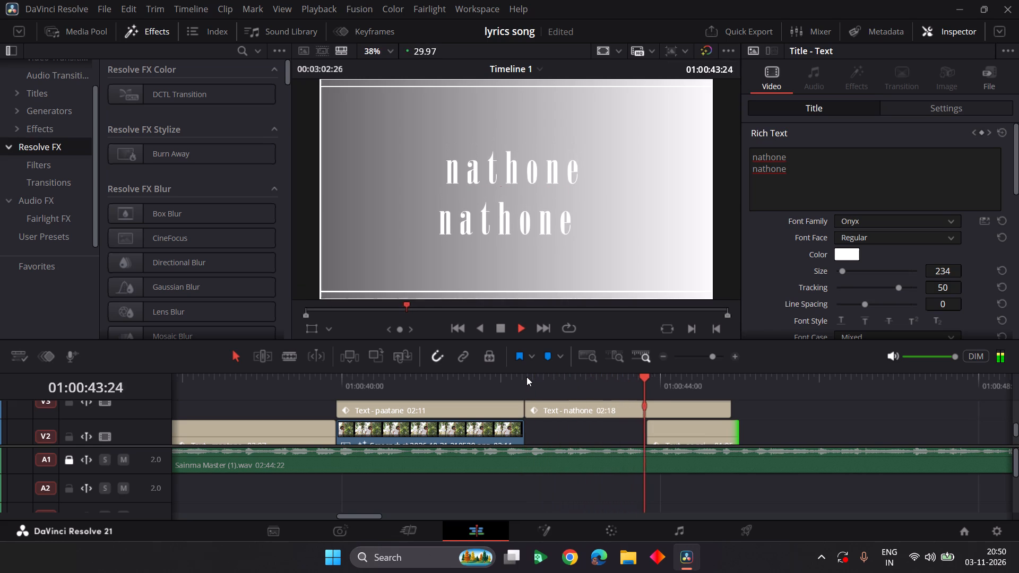
key("space")
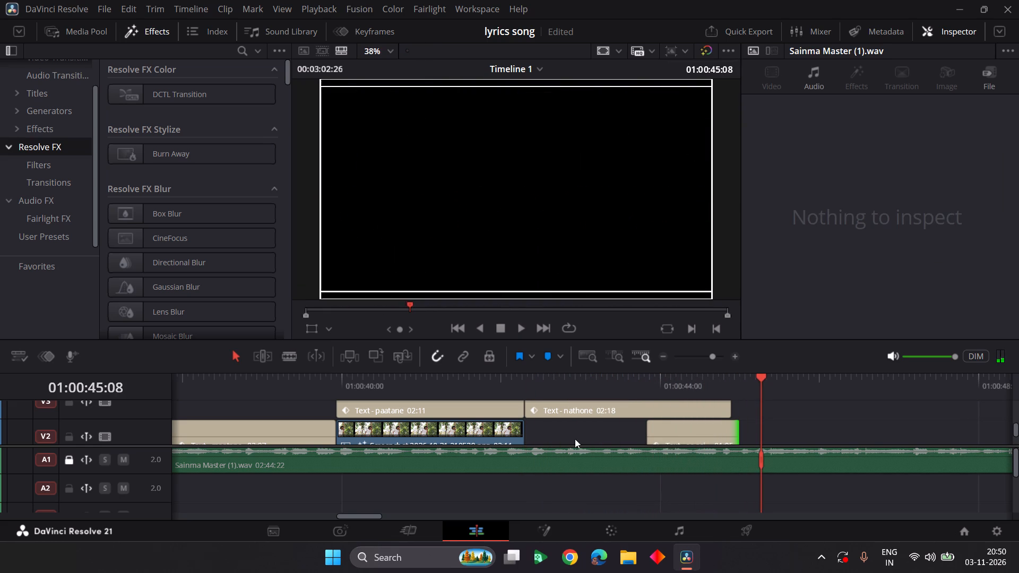
scroll(599, 429, "down", 1)
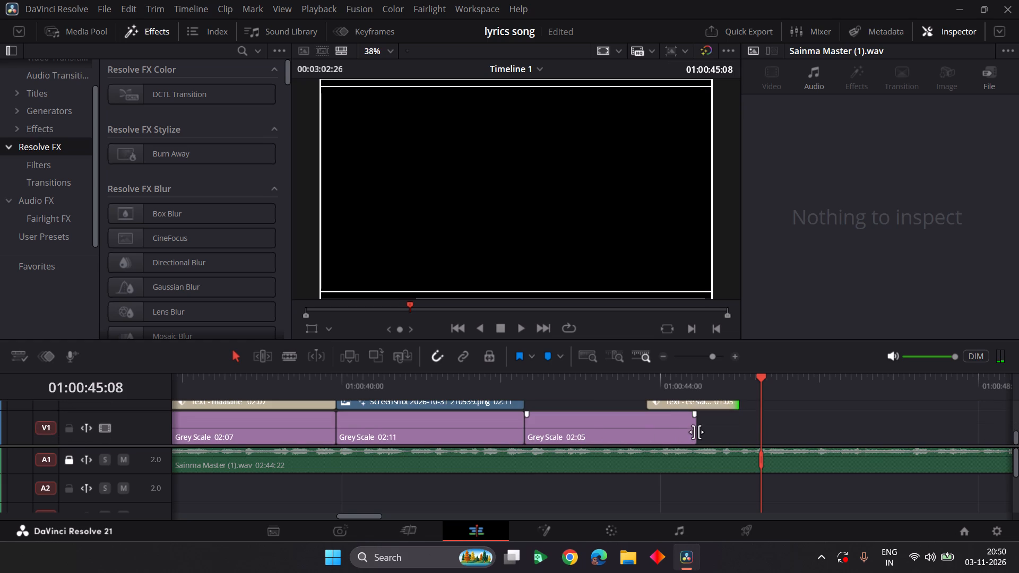
left_click_drag(692, 432, 723, 439)
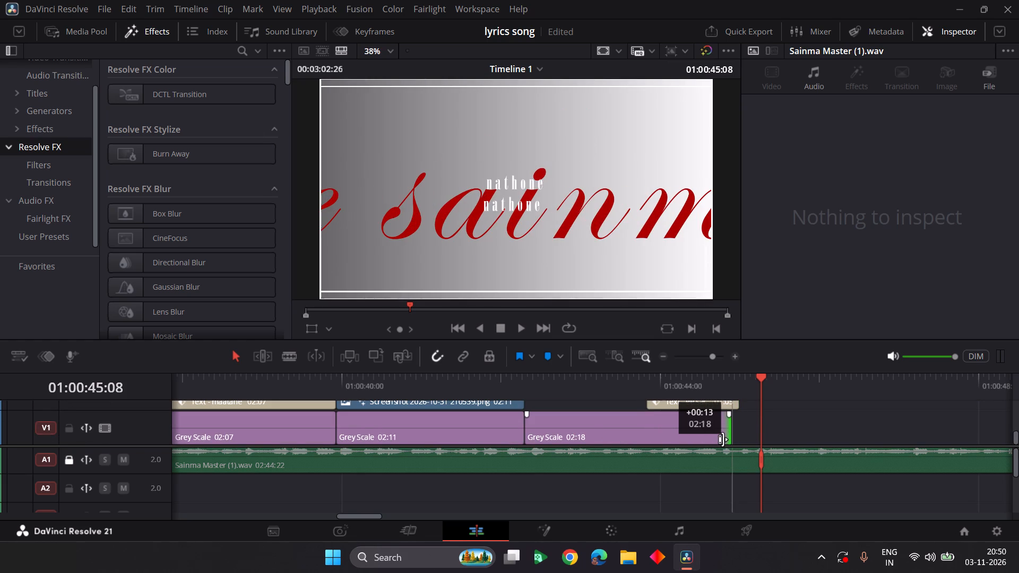
left_click_drag(723, 439, 739, 440)
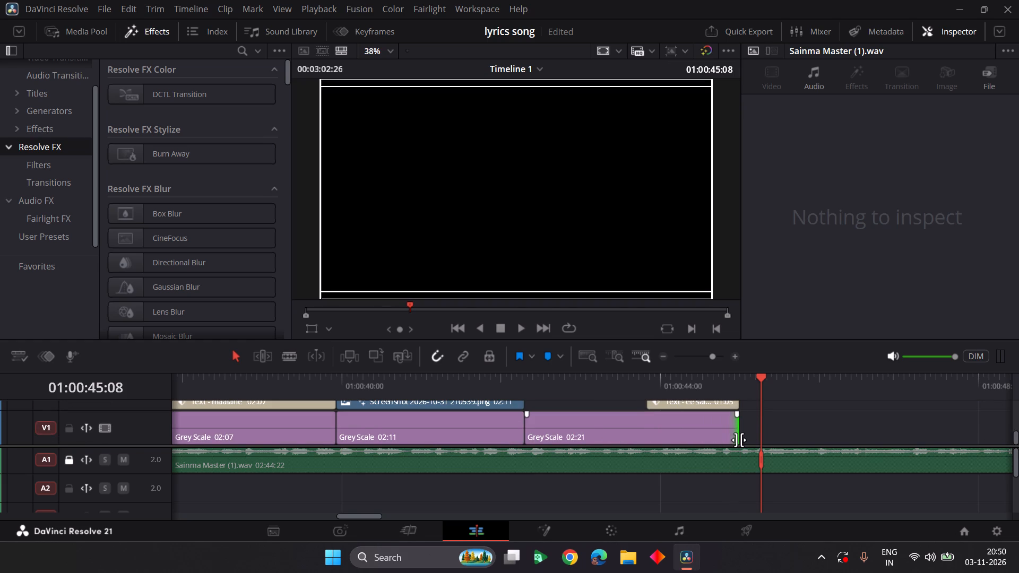
scroll(739, 440, "up", 1)
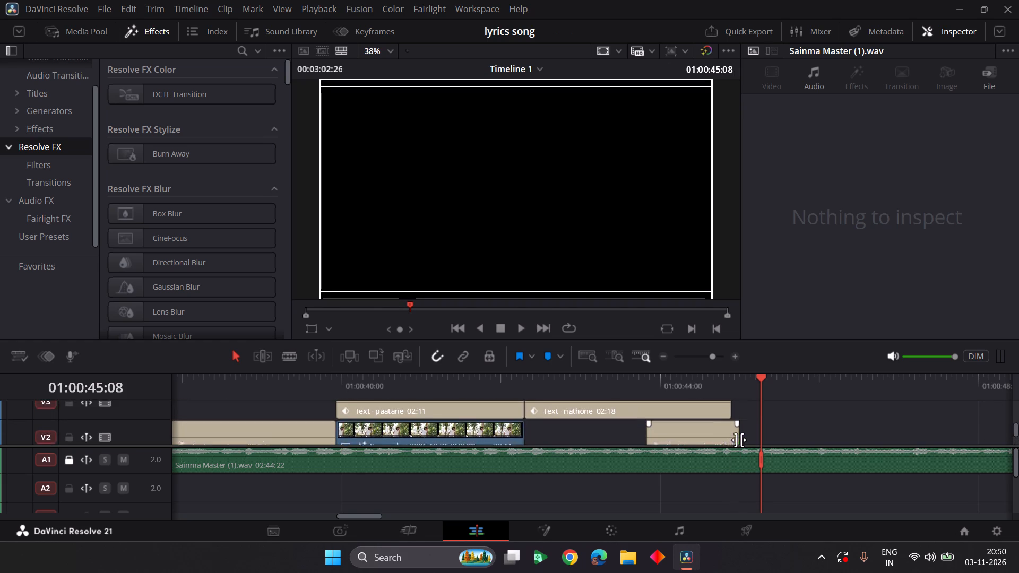
scroll(739, 440, "up", 1)
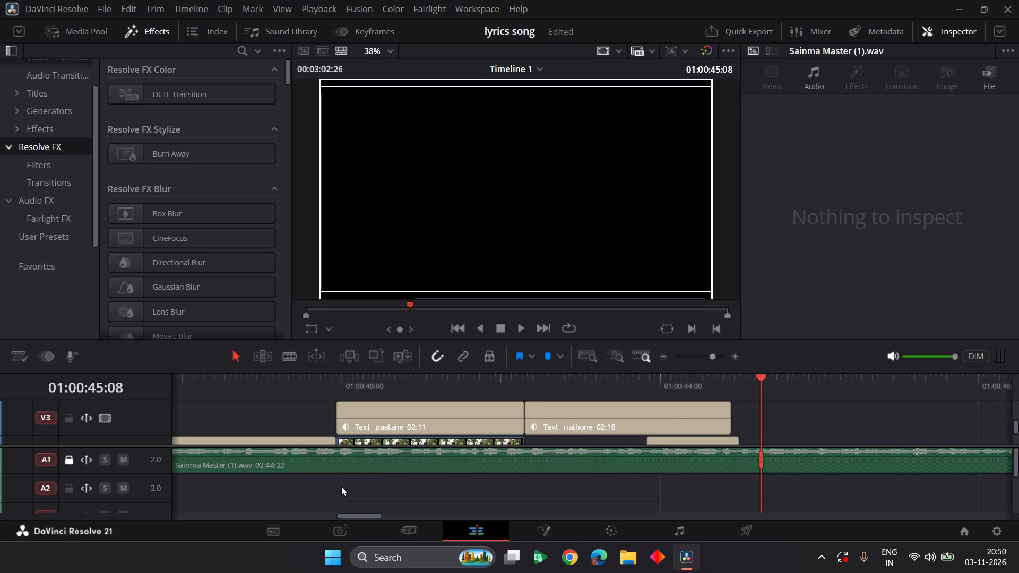
Review the "nathone" and "ee sainma" section on the Cut page, playing it full screen and again in the normal viewer.
left_click(414, 536)
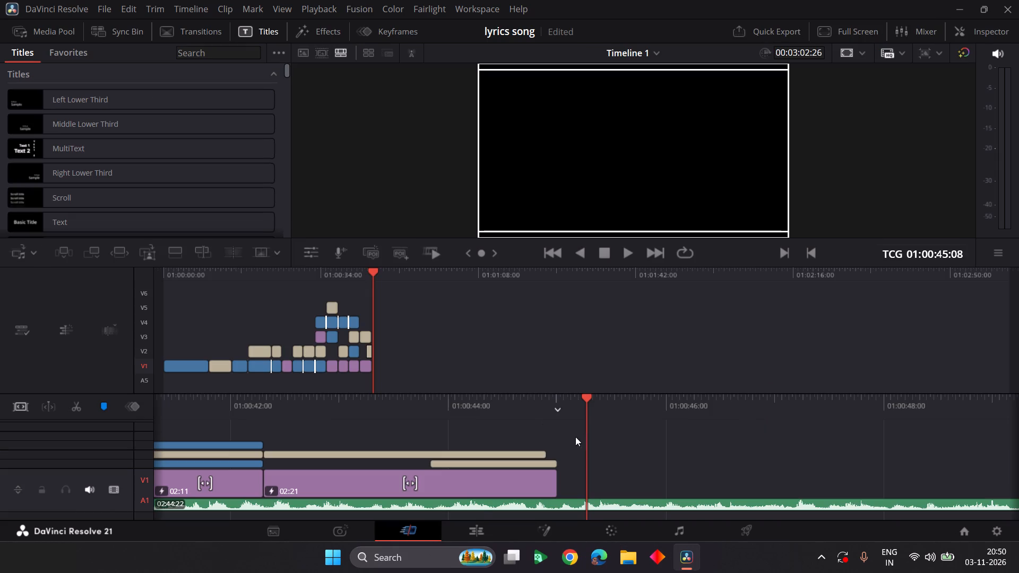
scroll(380, 406, "right", 1)
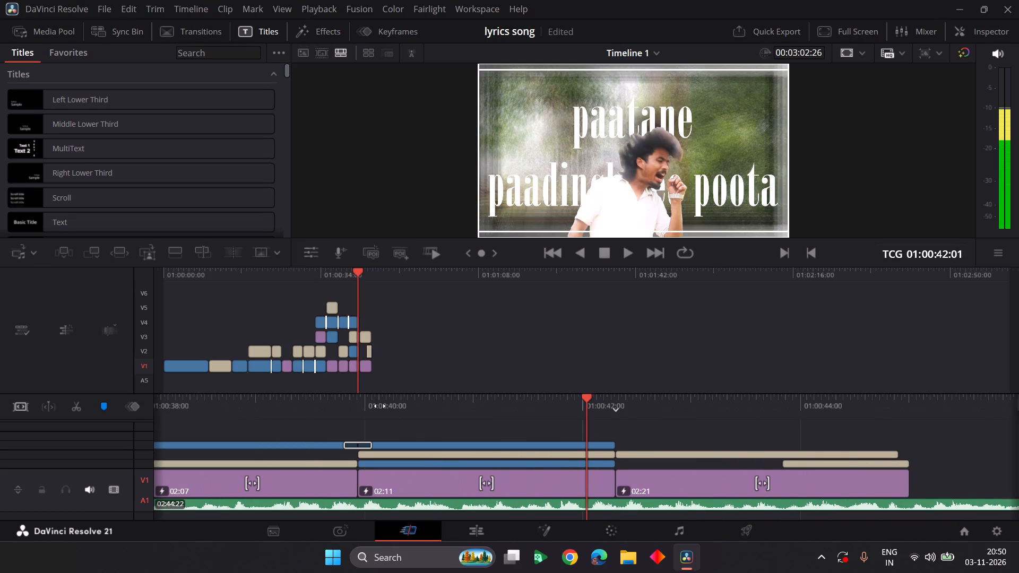
scroll(380, 406, "right", 1)
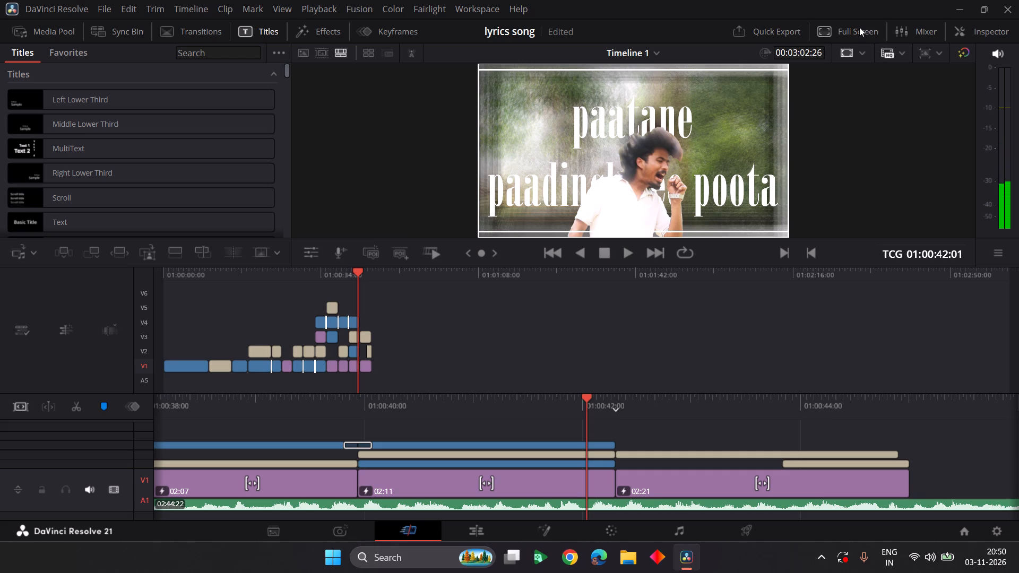
left_click(859, 27)
key("space")
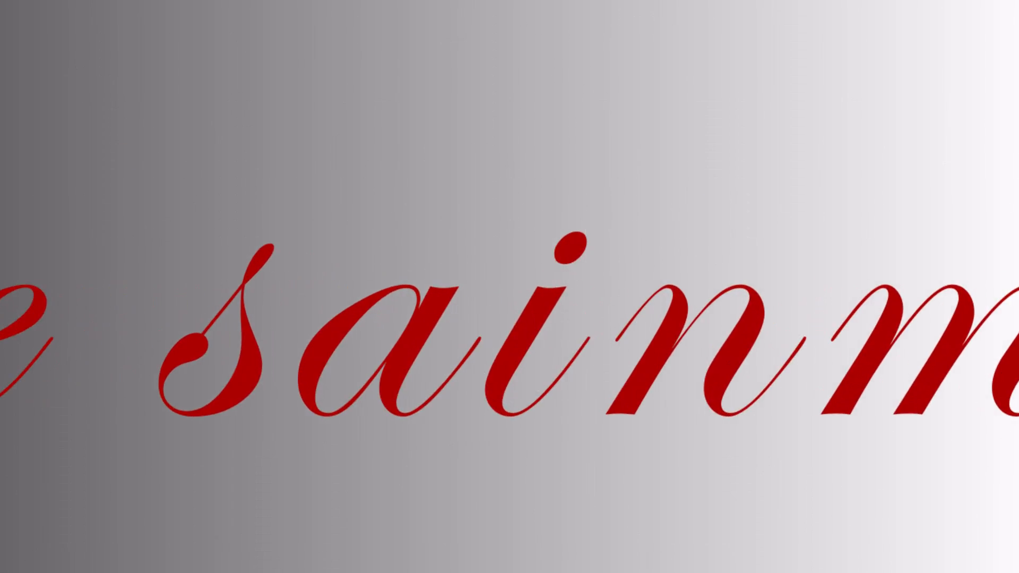
key("space")
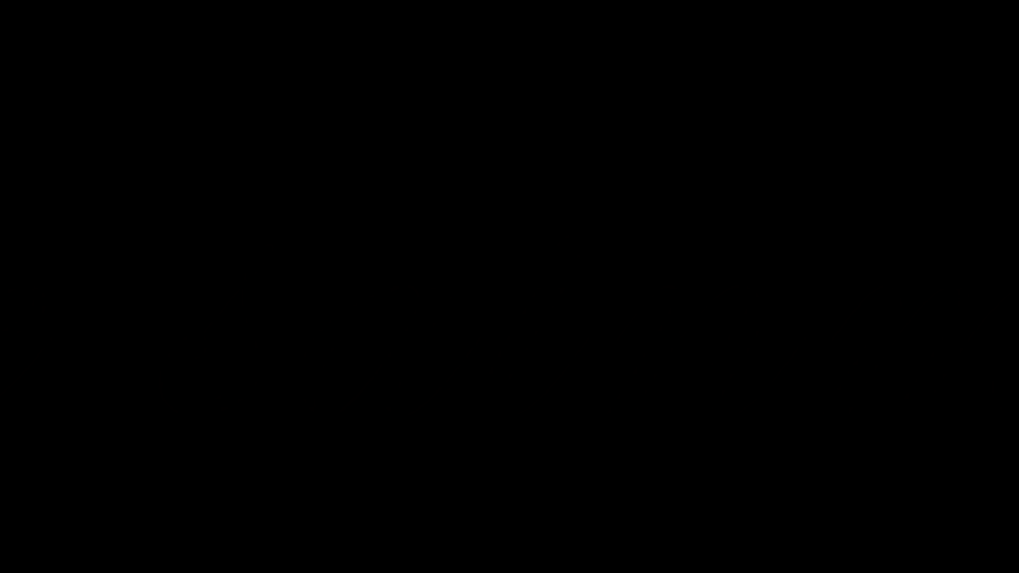
key("Escape")
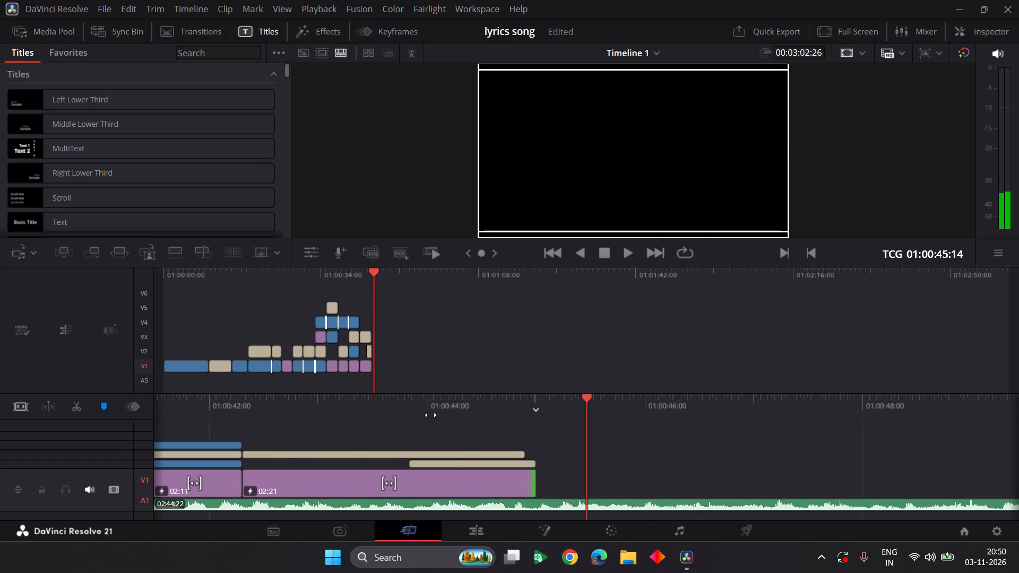
scroll(431, 415, "right", 2)
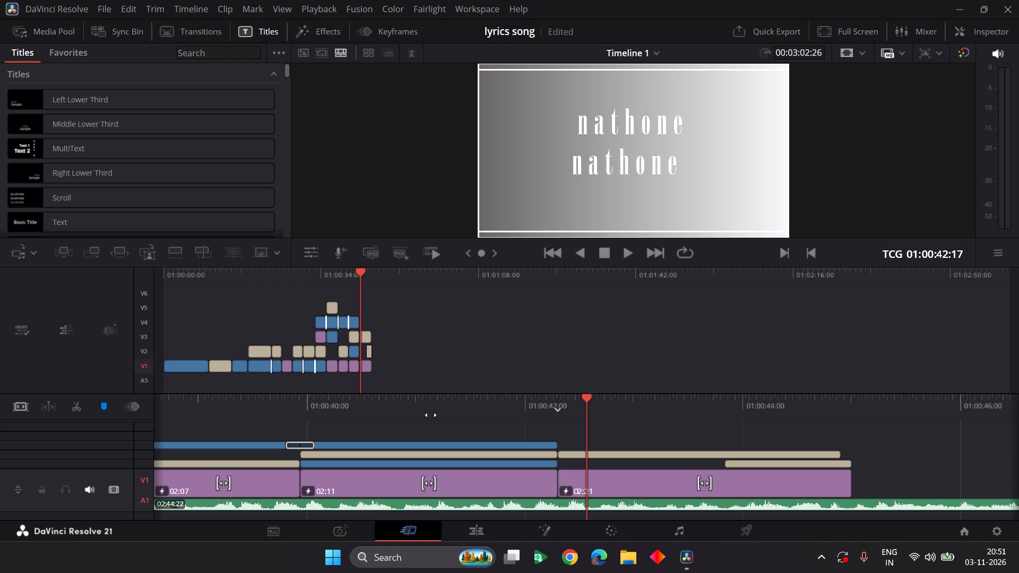
key("space")
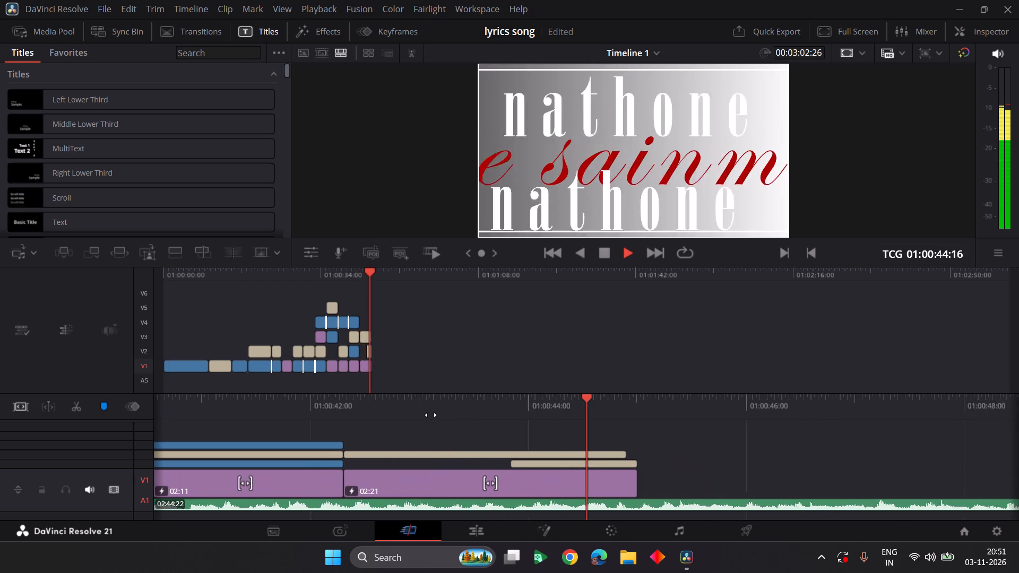
key("space")
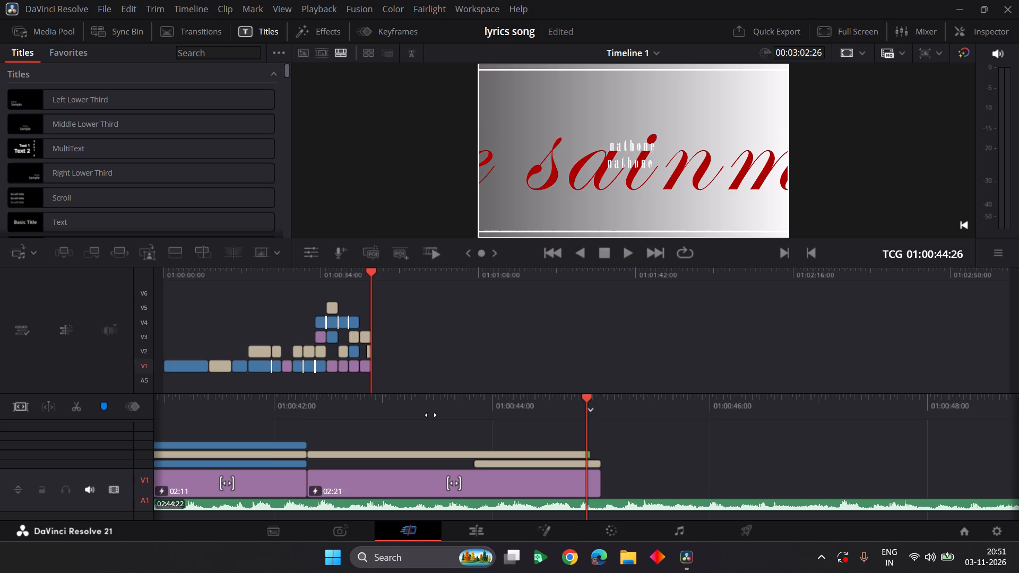
scroll(431, 415, "right", 1)
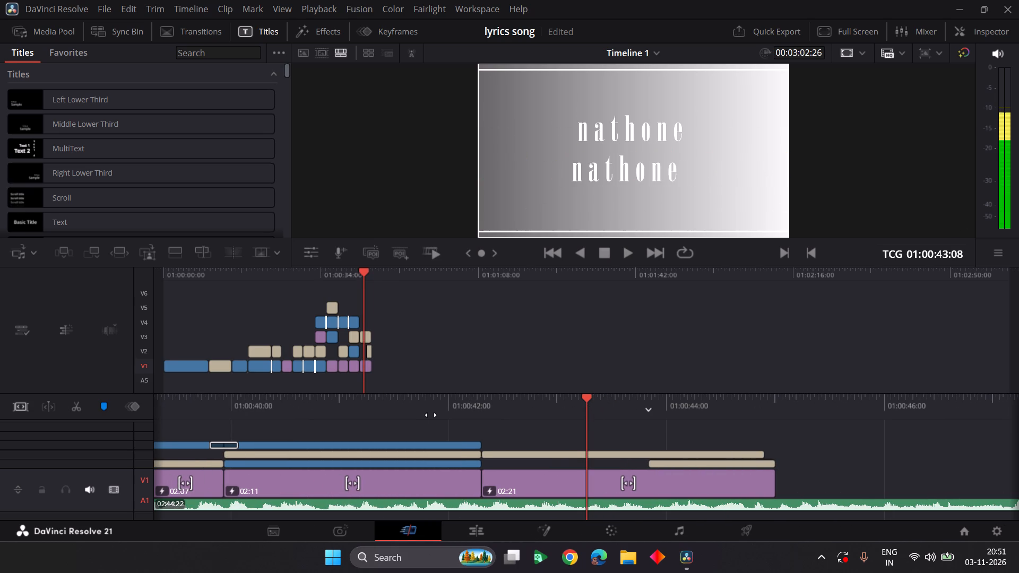
key("space")
key("space")
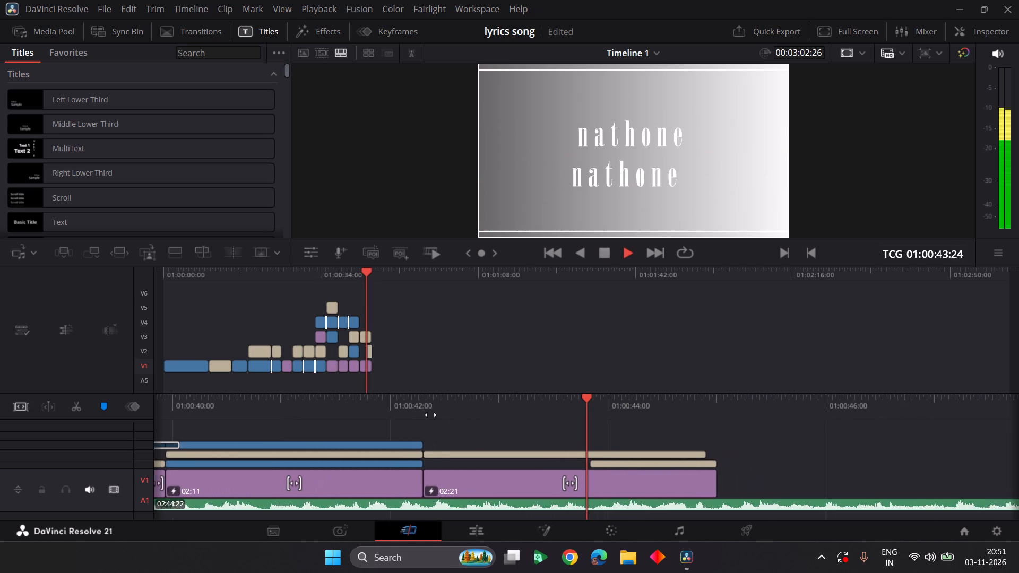
key("space")
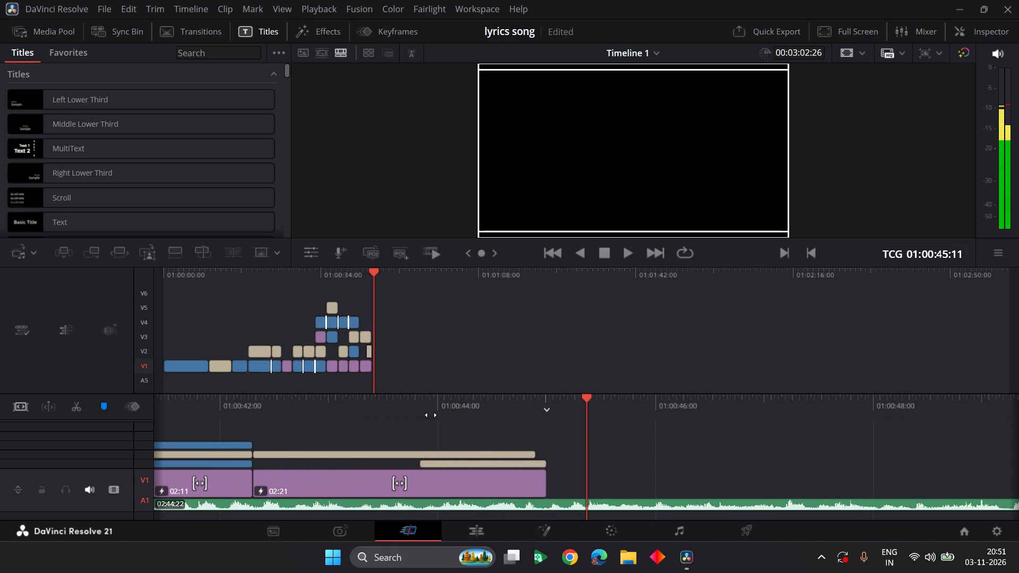
Back on the Edit page, keyframe the zoom of "ee sainma" to 0.564 on both axes at 01:00:44:07 and play the section.
left_click(496, 463)
scroll(515, 457, "right", 1)
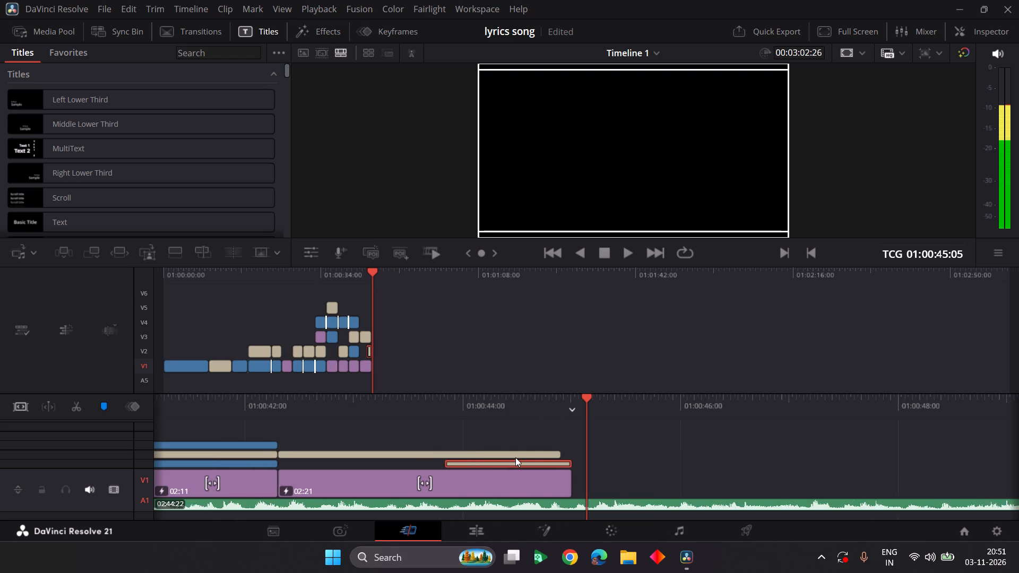
scroll(515, 457, "right", 2)
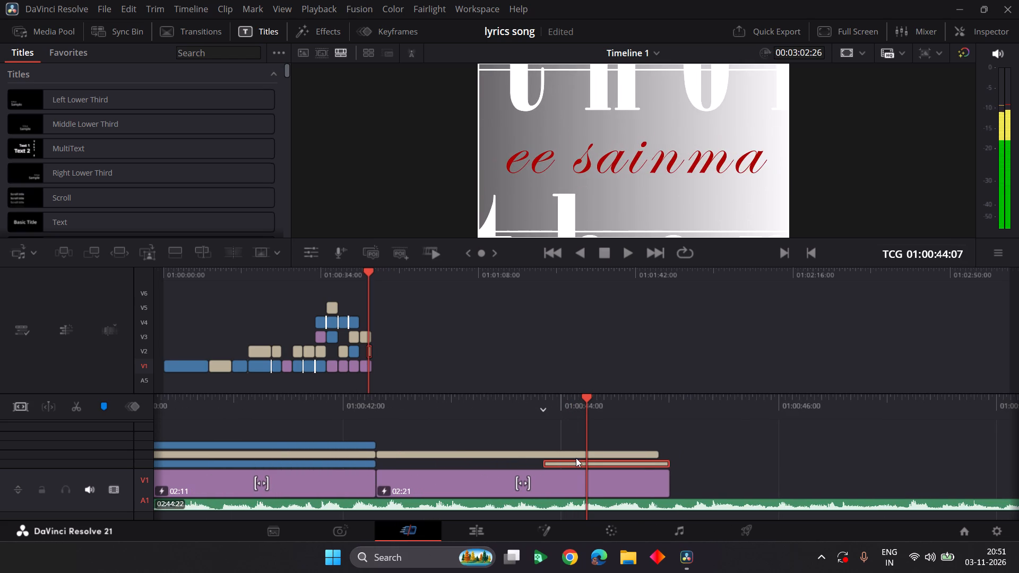
left_click(589, 456)
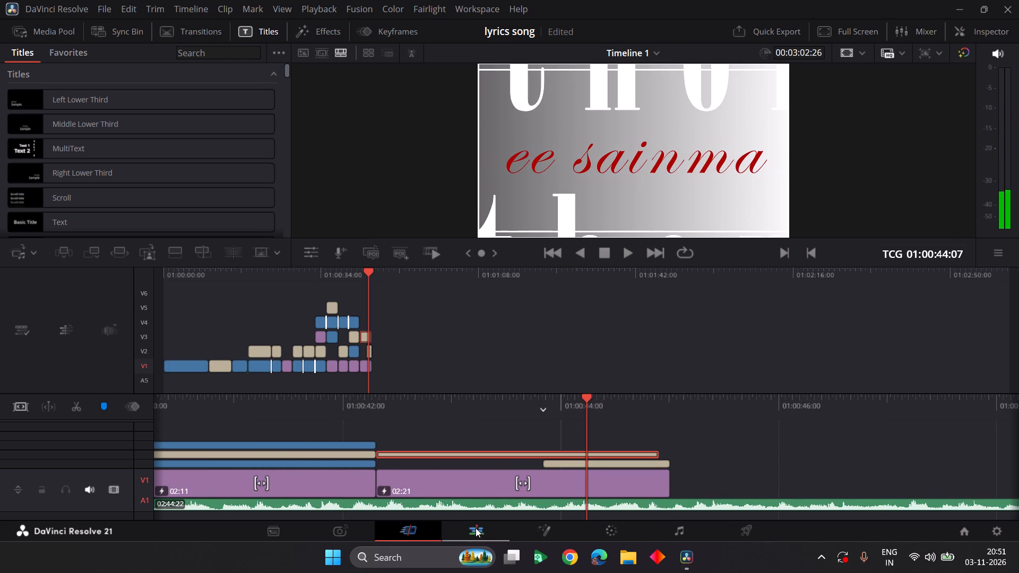
left_click(476, 528)
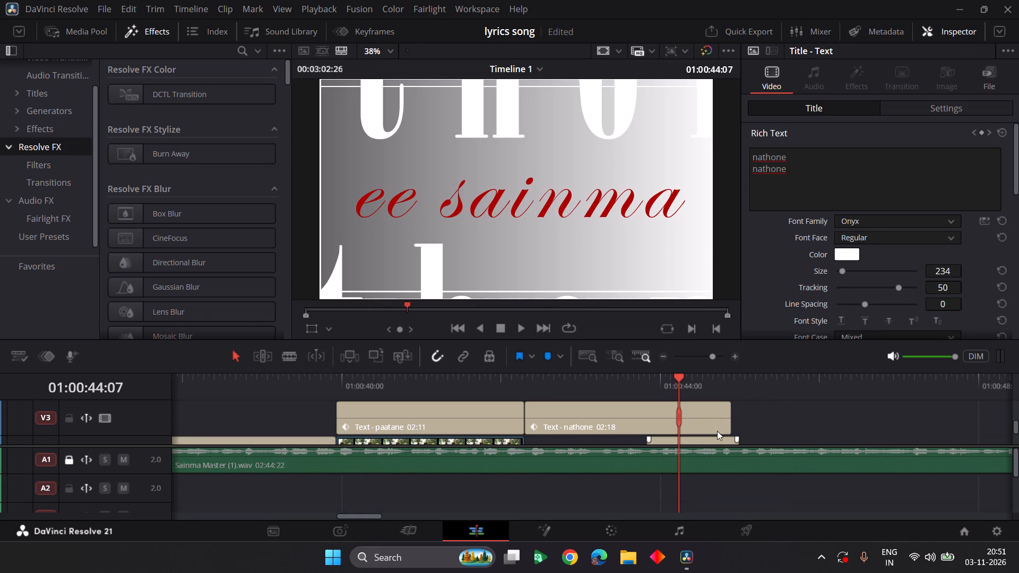
left_click(717, 437)
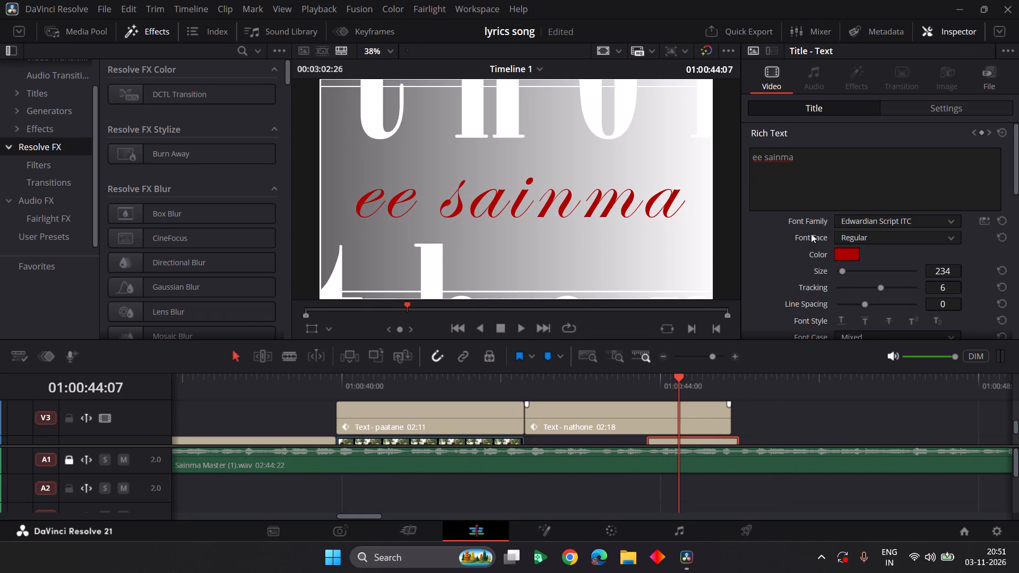
scroll(858, 281, "down", 1)
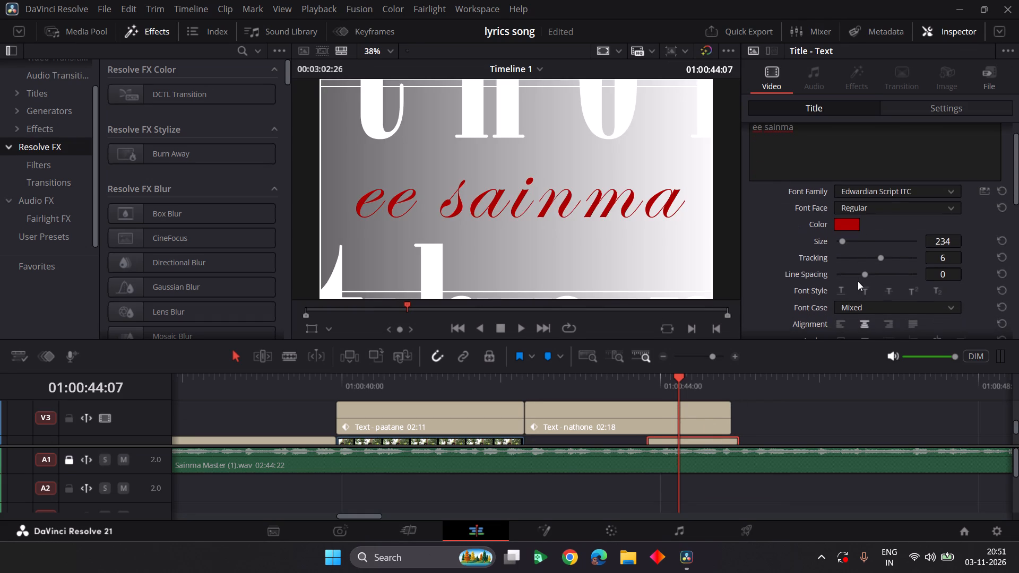
scroll(871, 282, "down", 2)
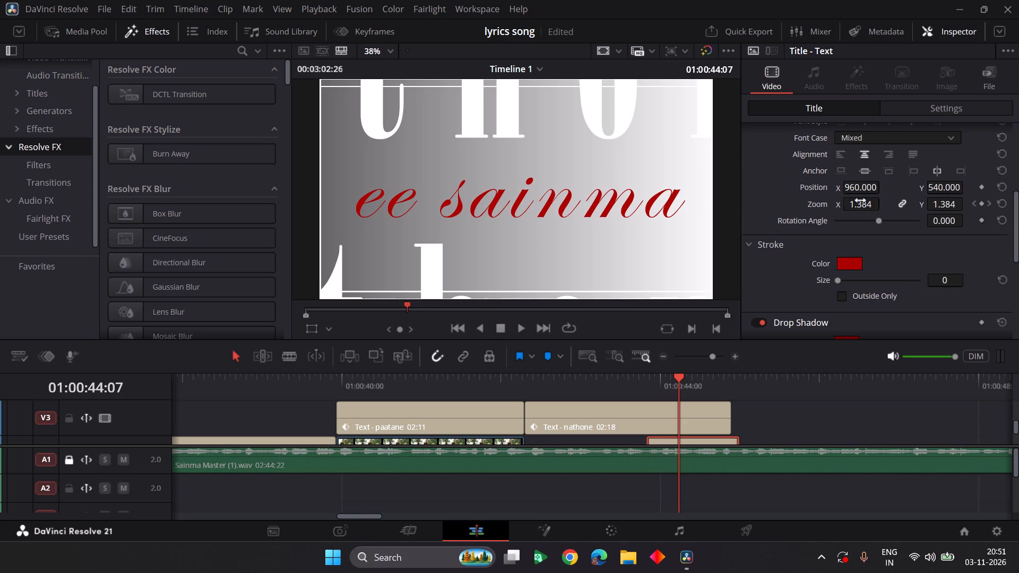
left_click_drag(860, 205, 864, 207)
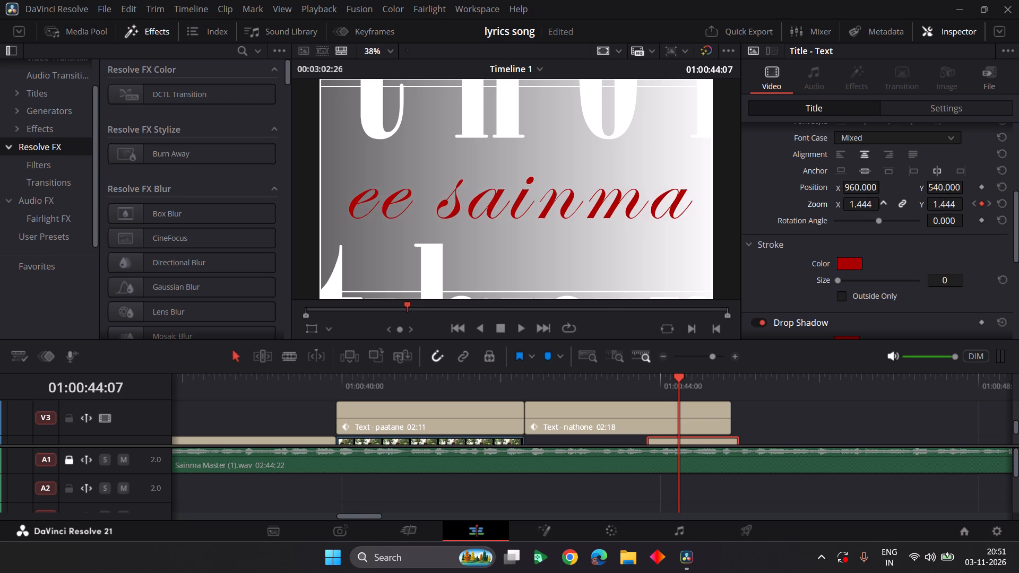
left_click_drag(864, 207, 808, 219)
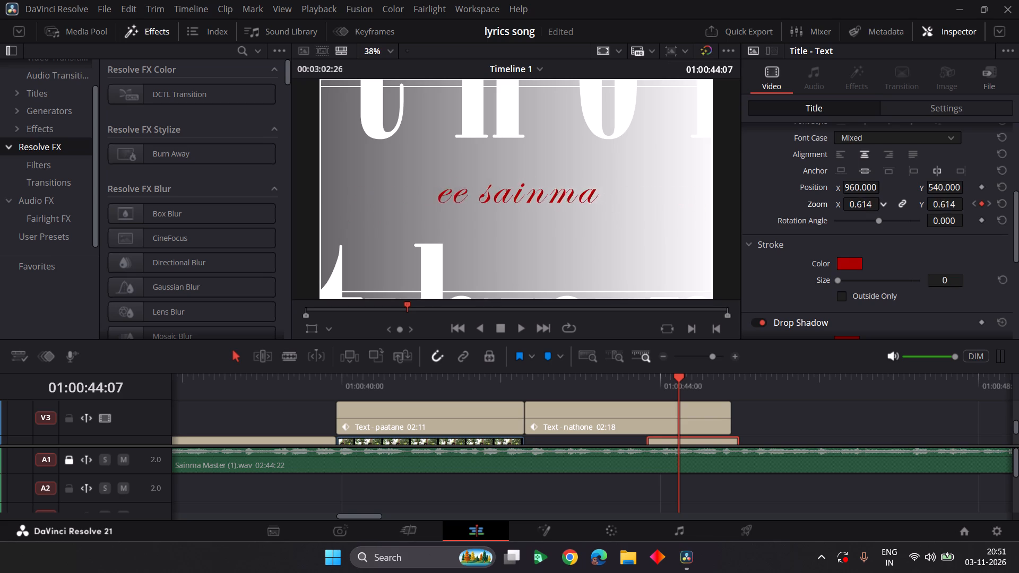
left_click_drag(808, 219, 806, 219)
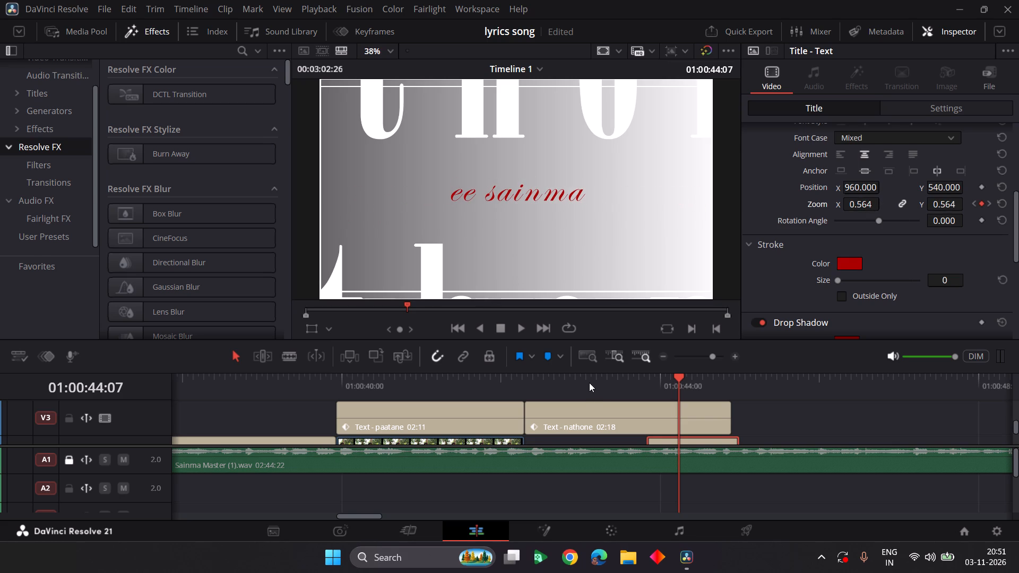
left_click(589, 383)
key("space")
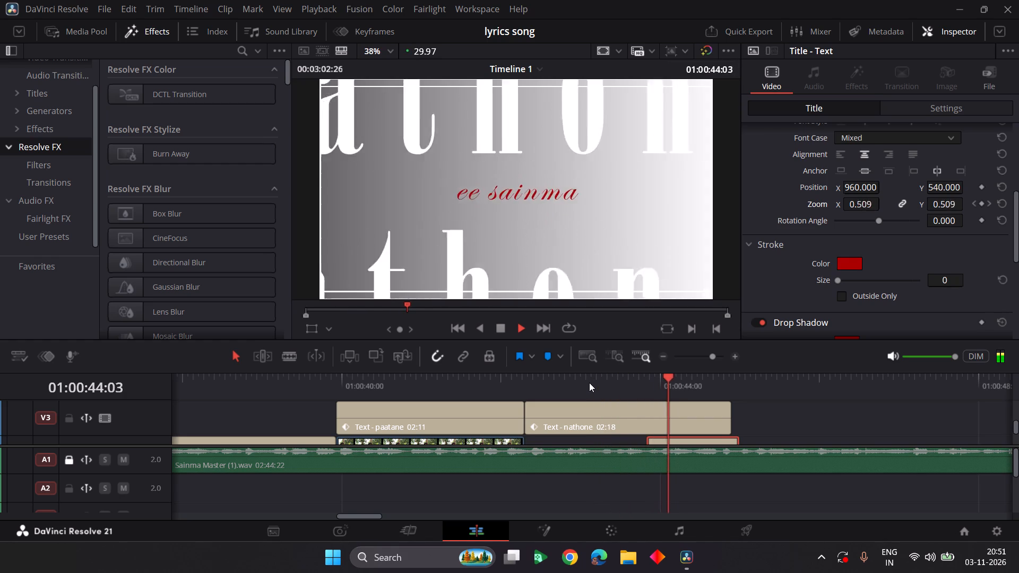
key("space")
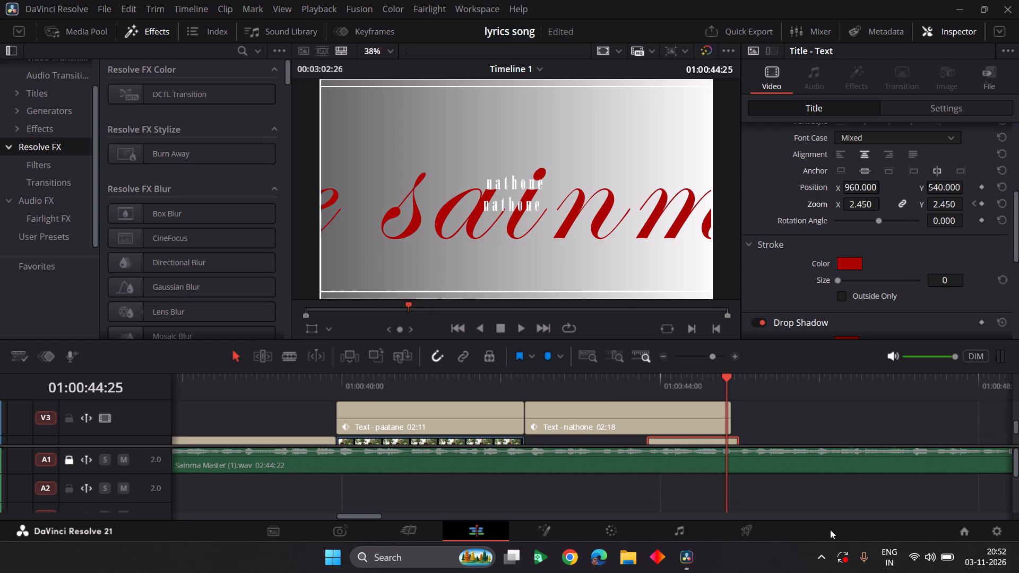
Go back to the beginning of the timeline and play the "natho imtro.mp4" intro clip from about 01:00:06.
scroll(632, 428, "right", 4)
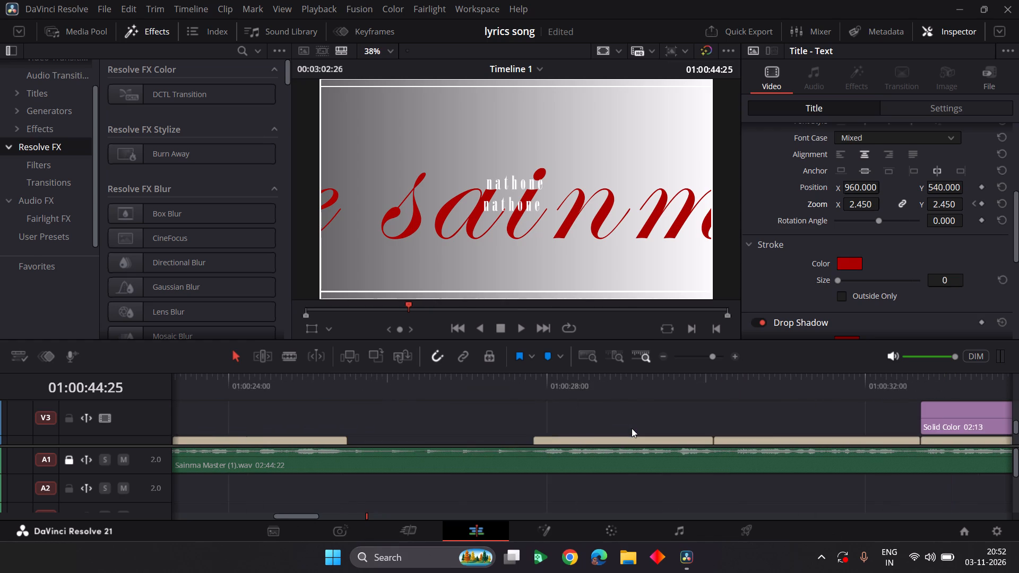
scroll(632, 428, "left", 4)
scroll(632, 428, "right", 1)
scroll(632, 428, "left", 1)
scroll(632, 428, "right", 1)
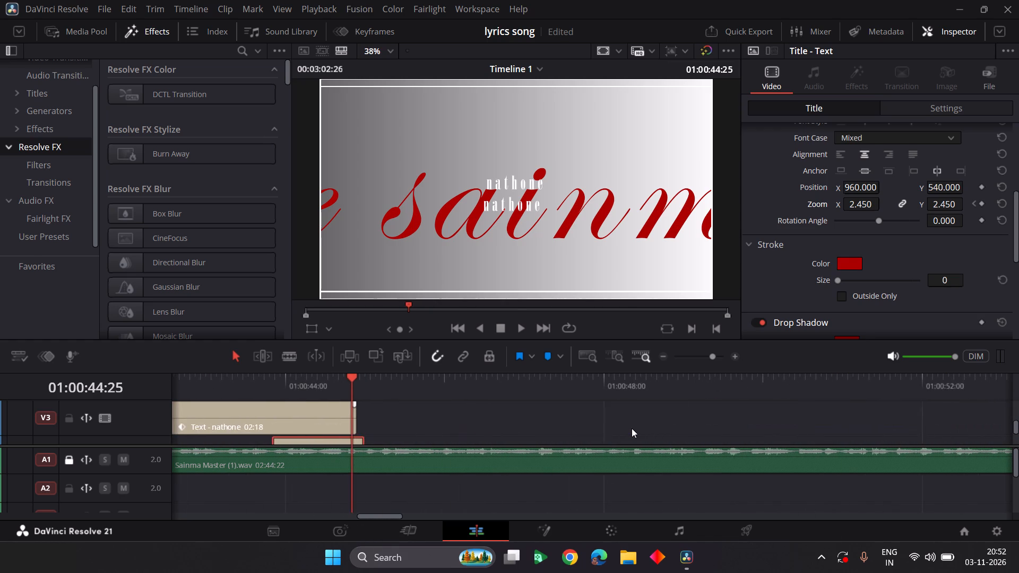
scroll(632, 428, "right", 7)
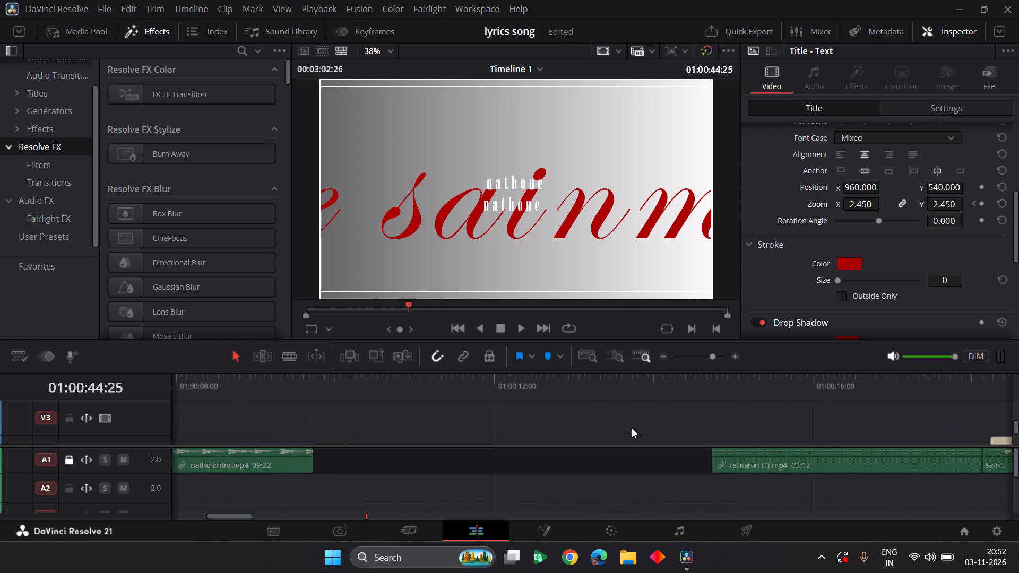
scroll(632, 428, "right", 12)
scroll(632, 428, "left", 6)
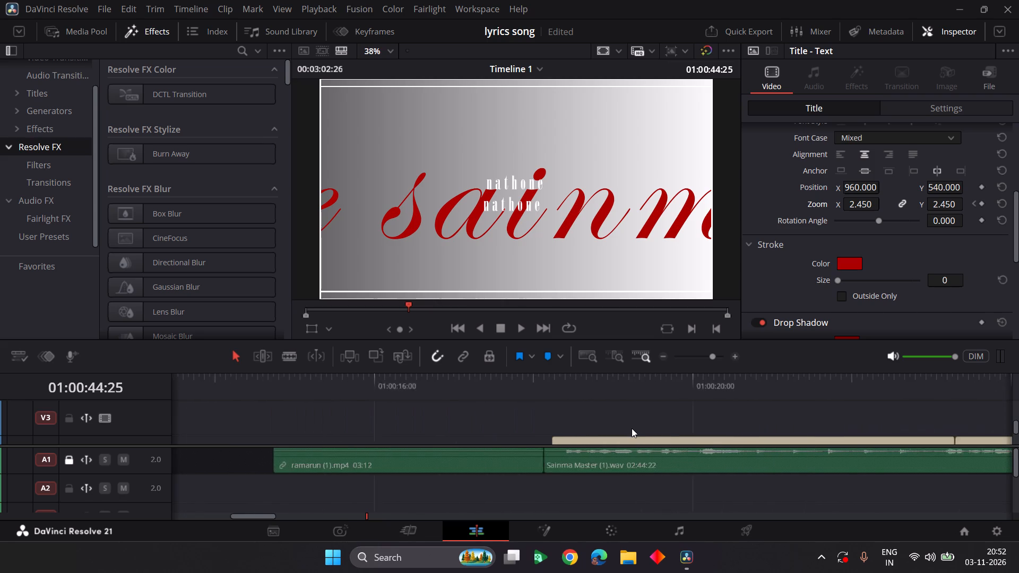
scroll(632, 428, "left", 2)
scroll(632, 428, "right", 2)
scroll(632, 428, "left", 1)
scroll(632, 428, "right", 1)
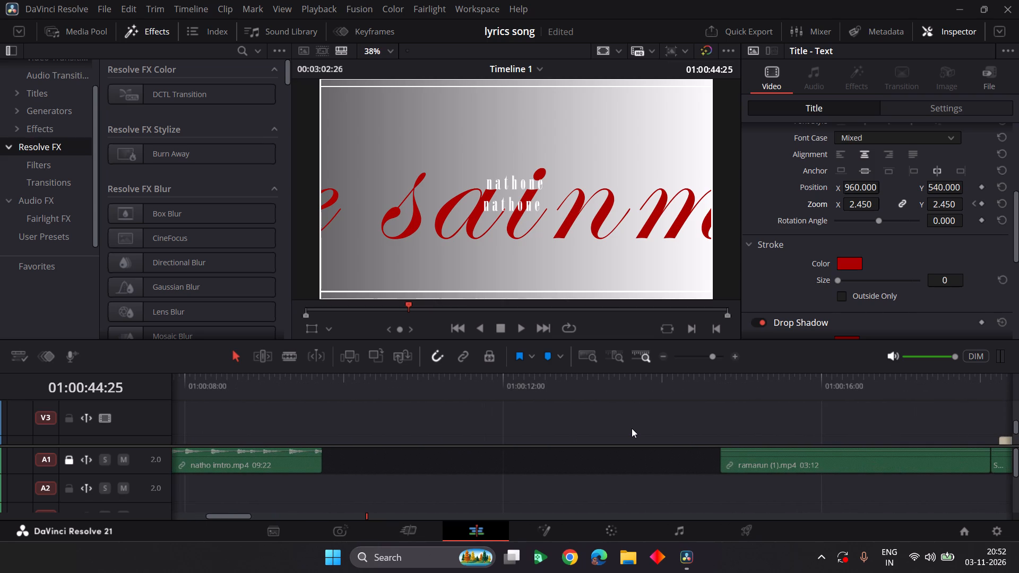
scroll(632, 428, "right", 1)
left_click(593, 464)
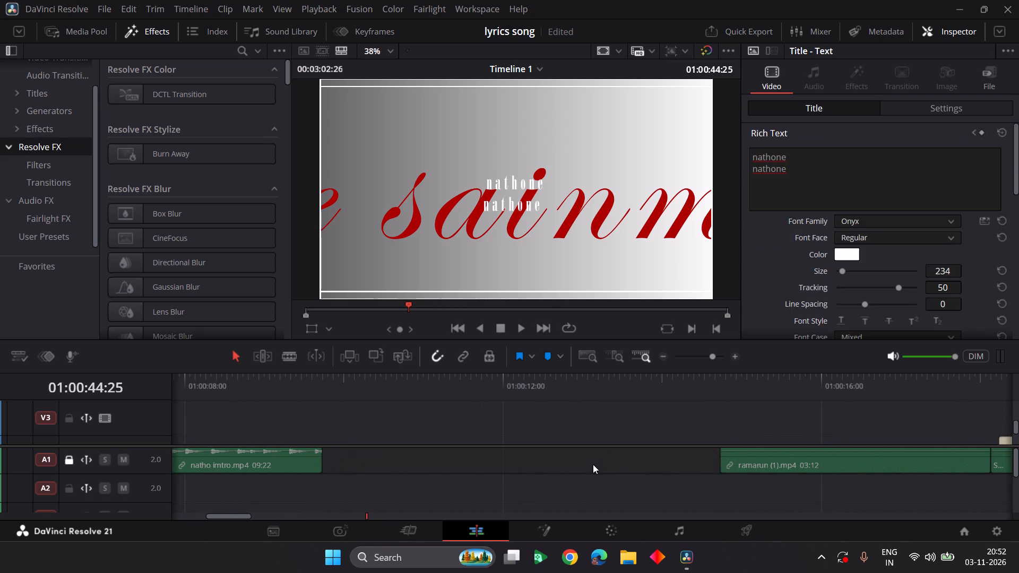
scroll(638, 461, "right", 1)
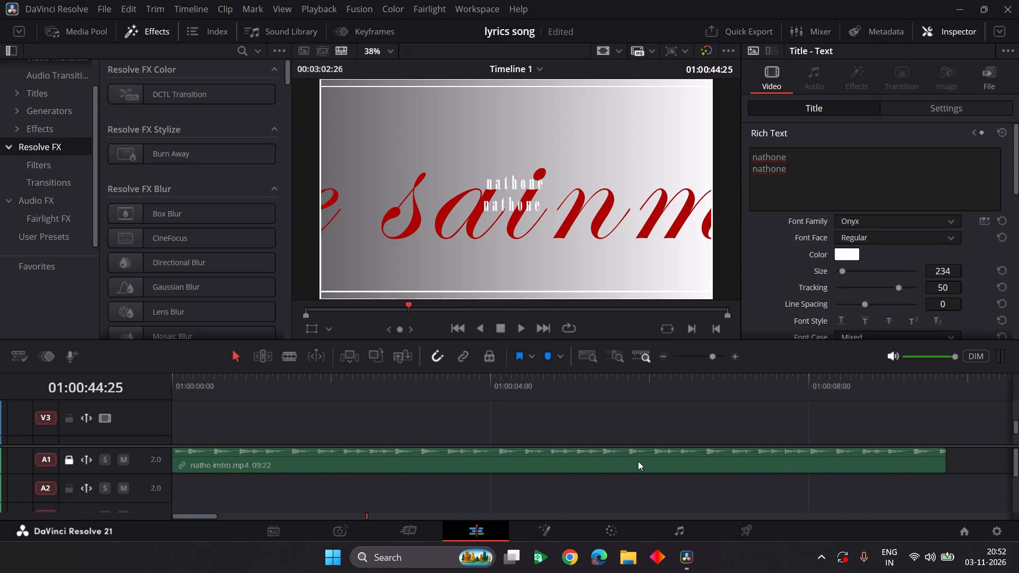
scroll(638, 461, "right", 1)
left_click(634, 390)
key("space")
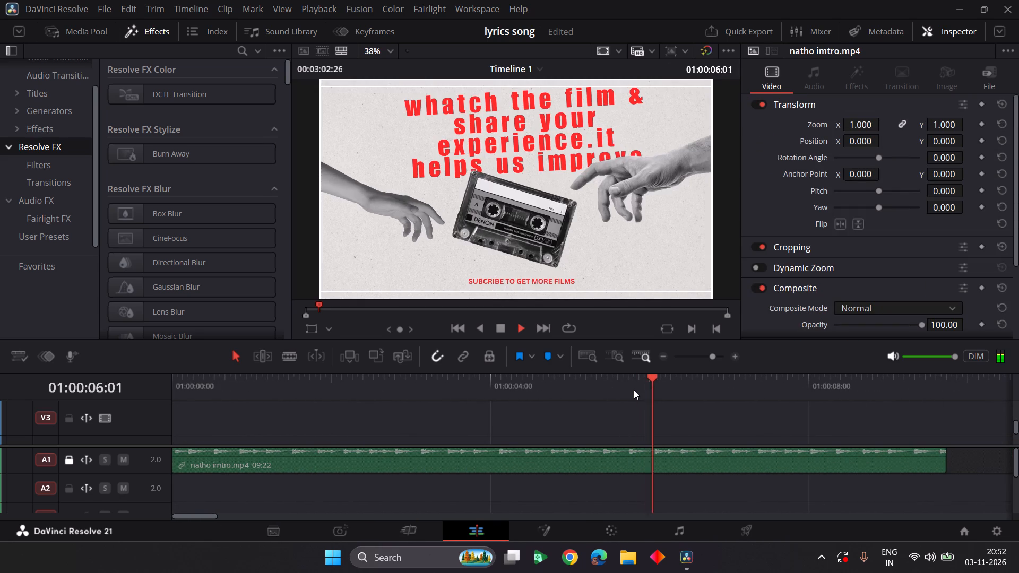
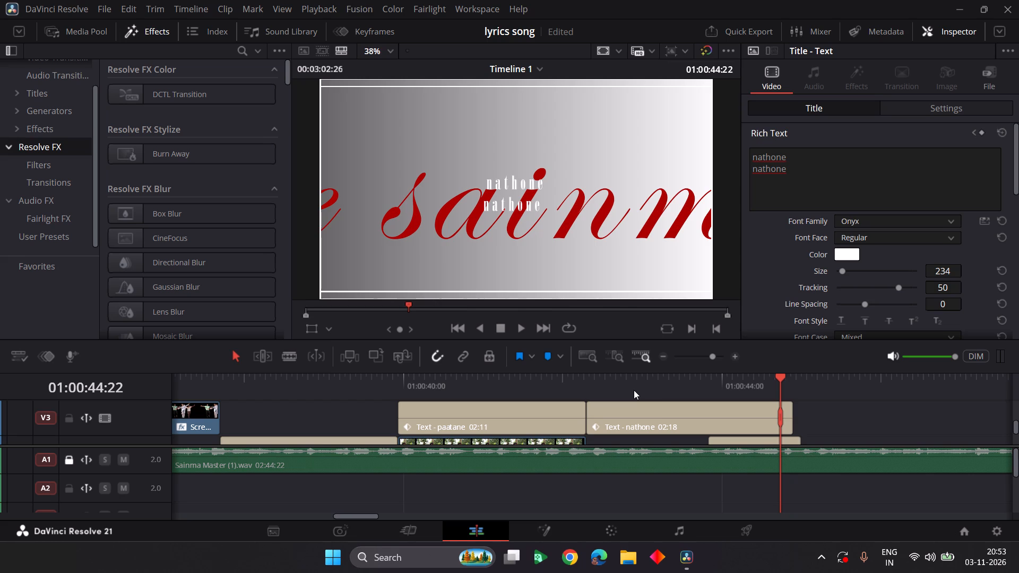
Play the timeline from about 01:00:29:06, starting at the "nilakadaleni manasuke" lyric, through to the "parugula baate chupene" lyric.
scroll(634, 390, "right", 2)
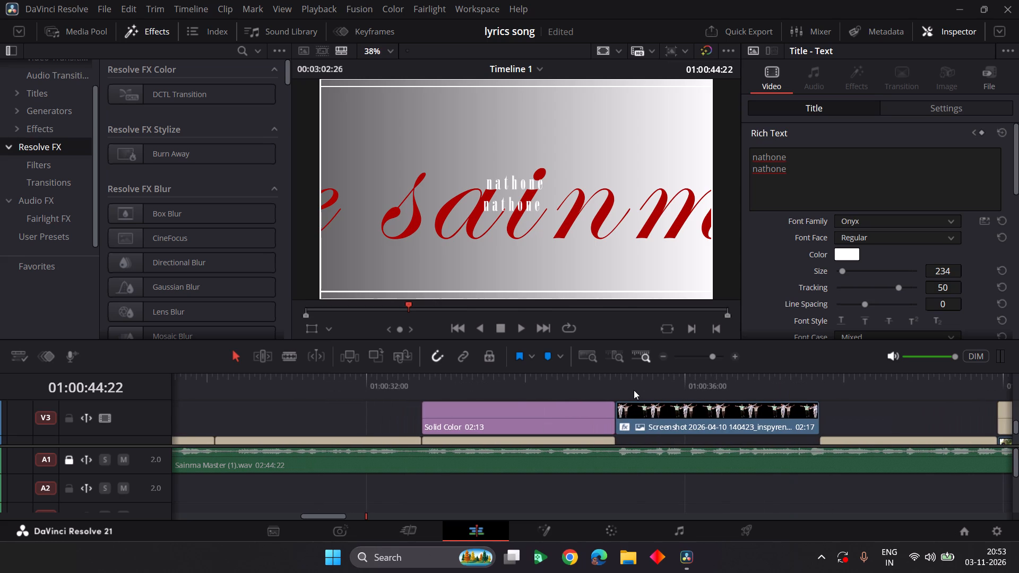
scroll(634, 390, "right", 1)
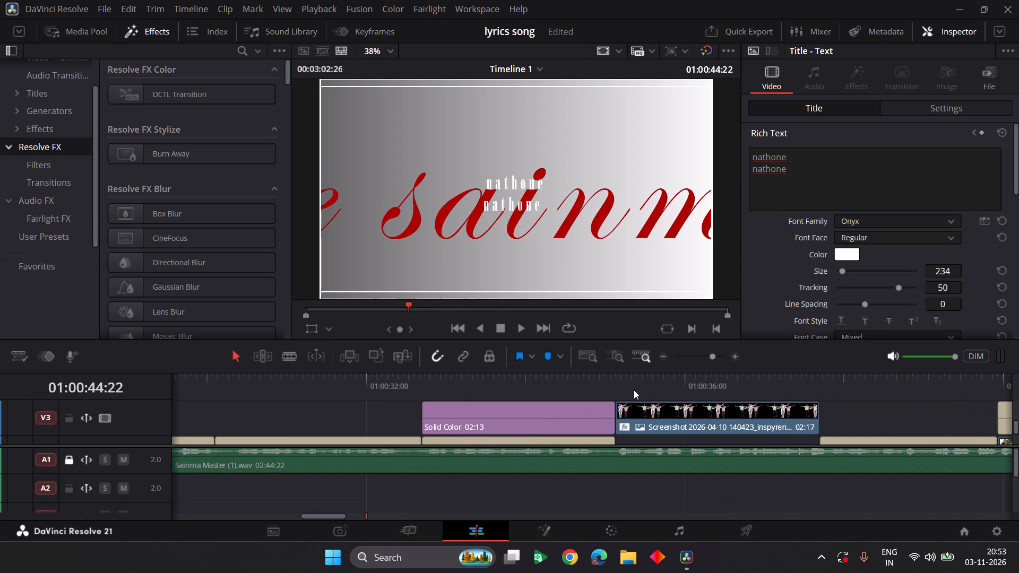
scroll(634, 390, "right", 2)
left_click(634, 390)
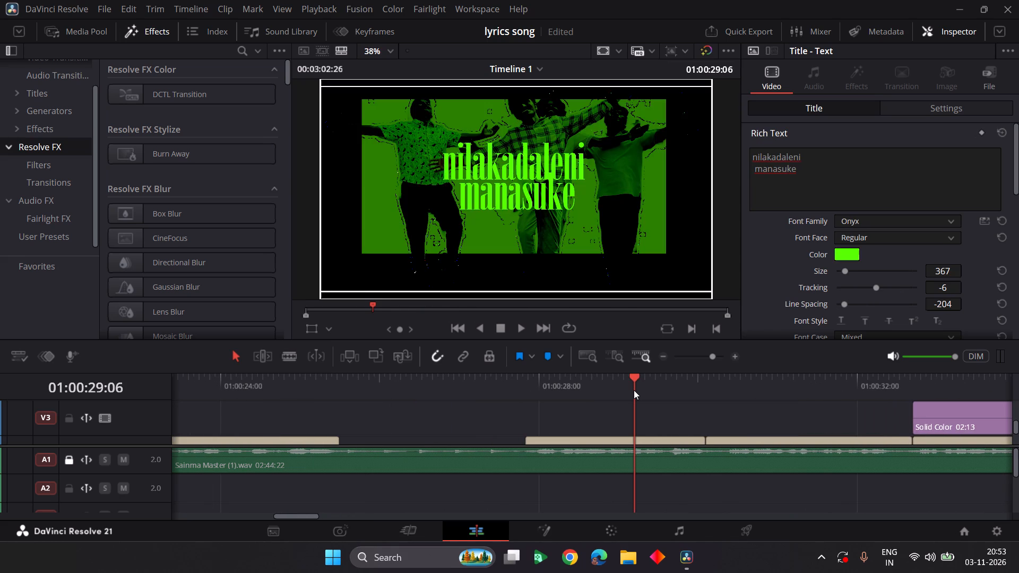
key("space")
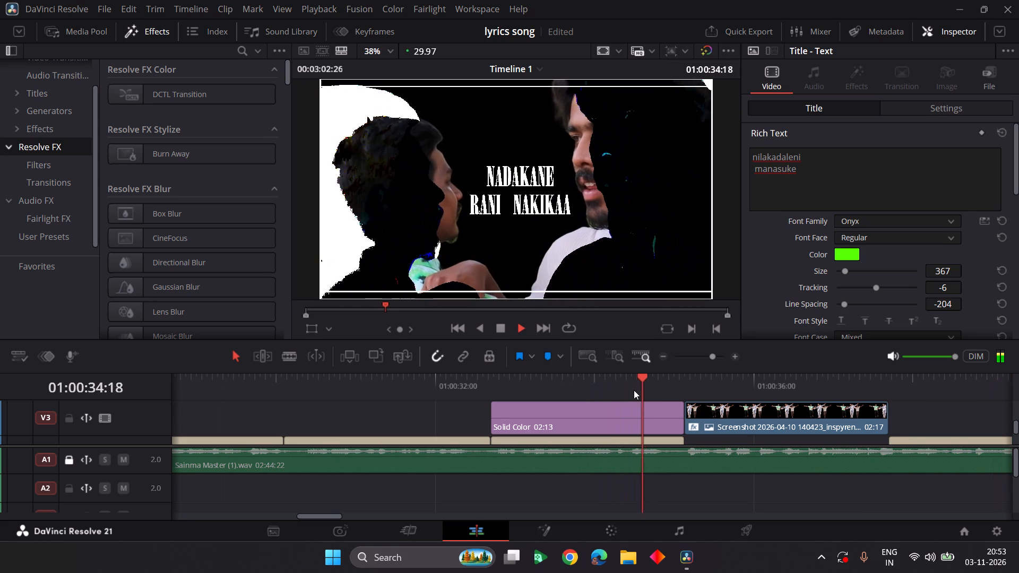
key("space")
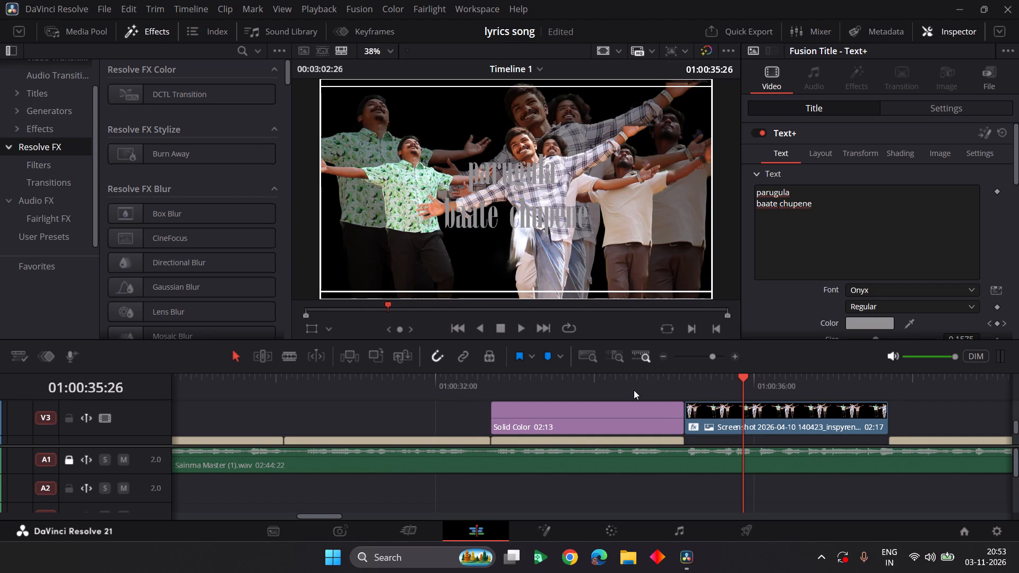
scroll(634, 390, "left", 1)
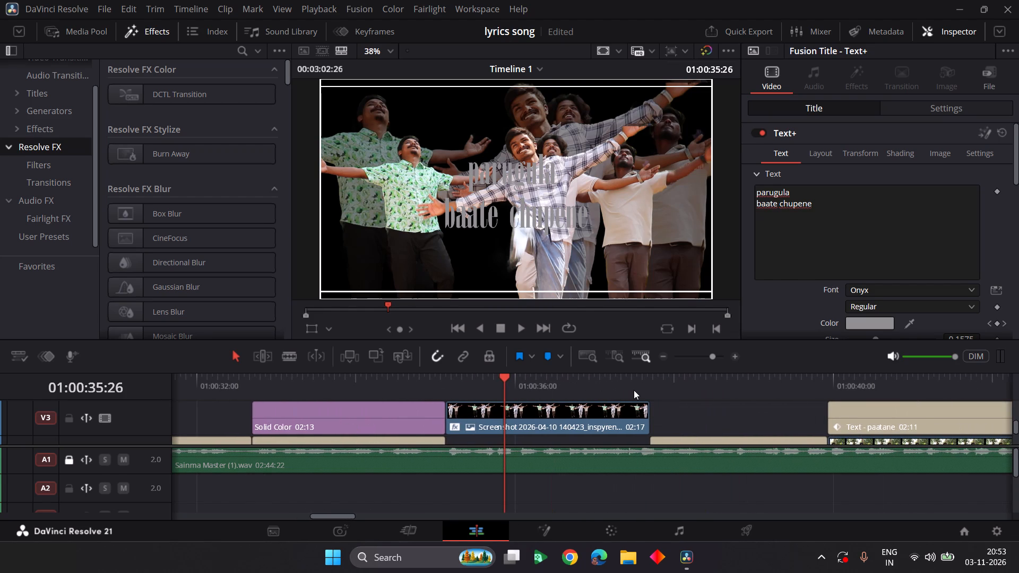
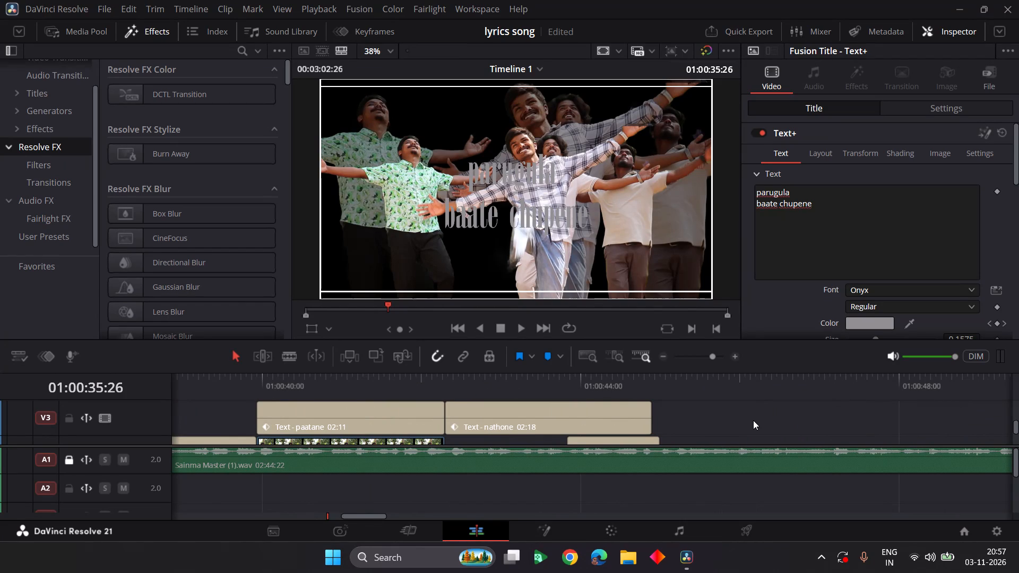
Review the "Nadakane rani nakikaa" and "parugula baate chupene" lyric frames between about 01:00:32:21 and 01:00:35:15.
scroll(702, 411, "right", 1)
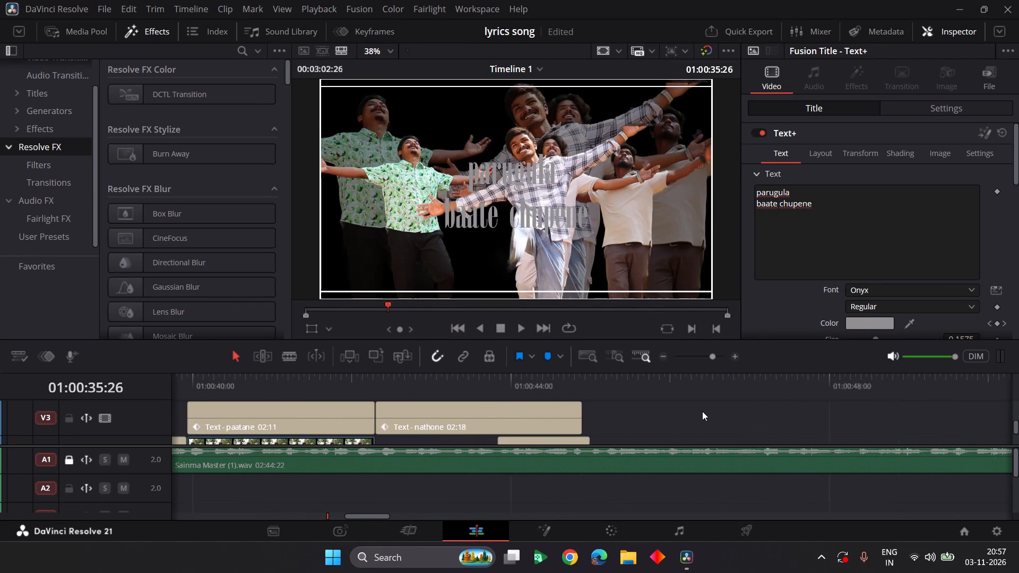
scroll(702, 411, "right", 1)
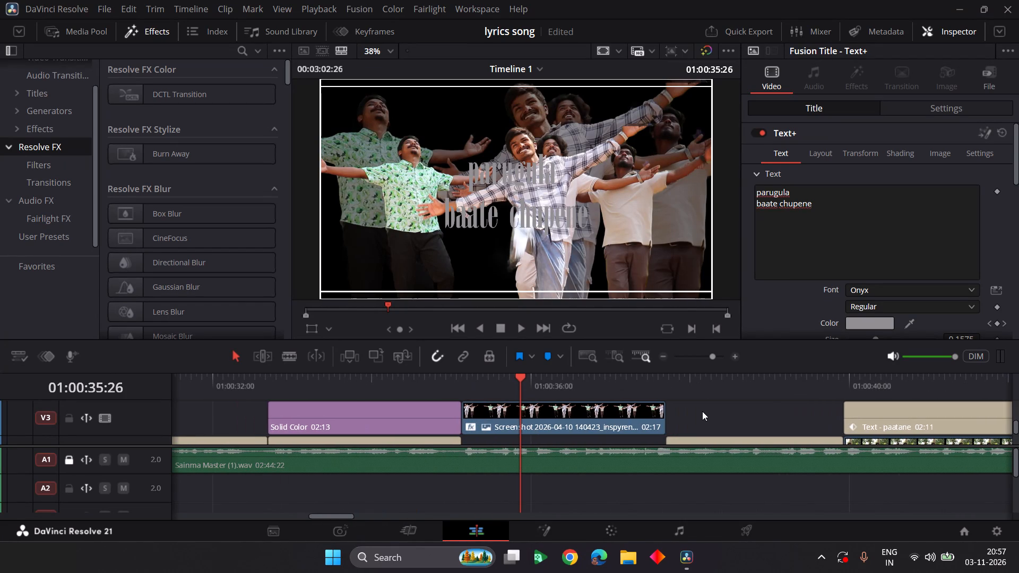
scroll(702, 411, "right", 5)
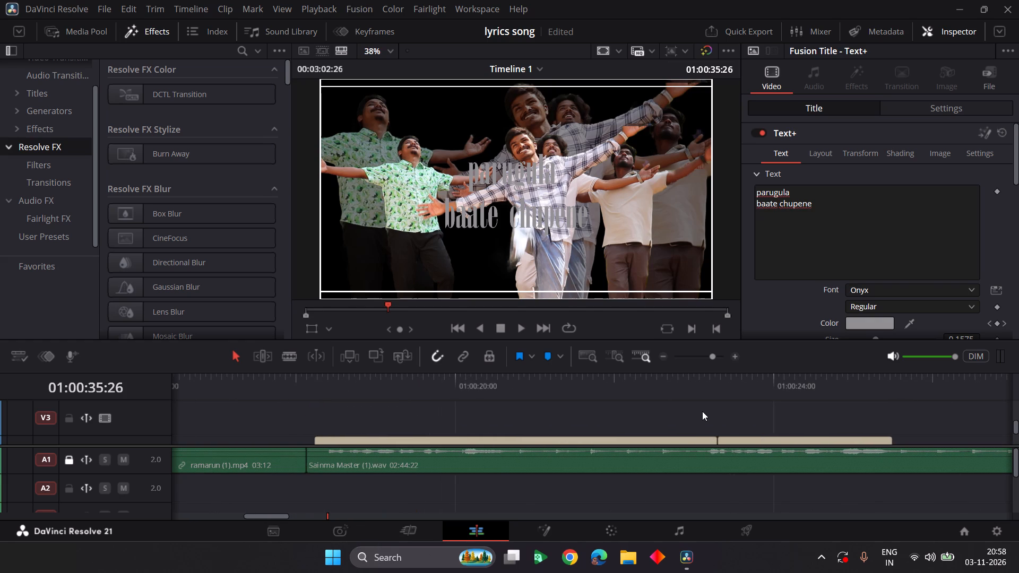
scroll(702, 411, "left", 1)
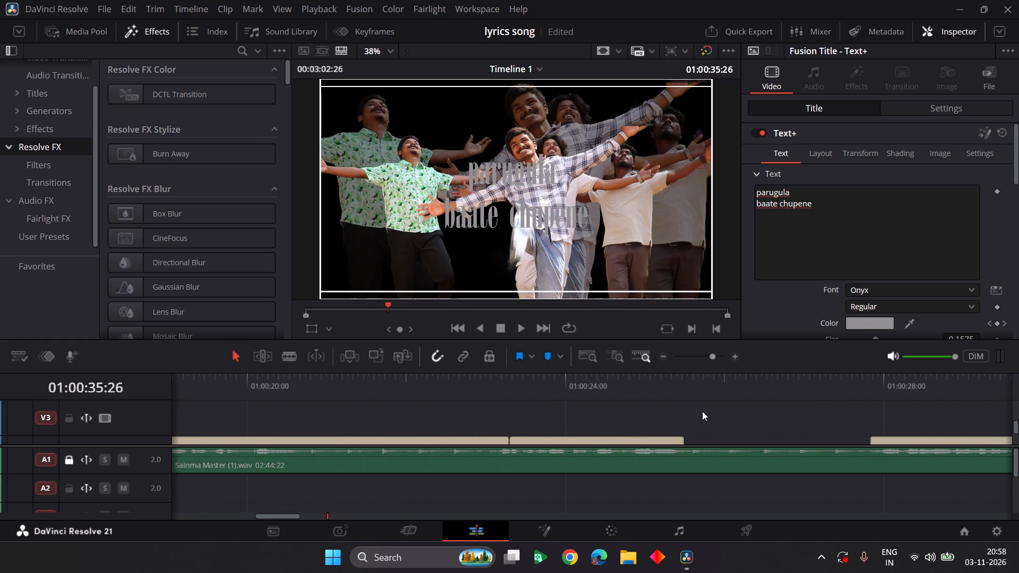
scroll(702, 411, "left", 1)
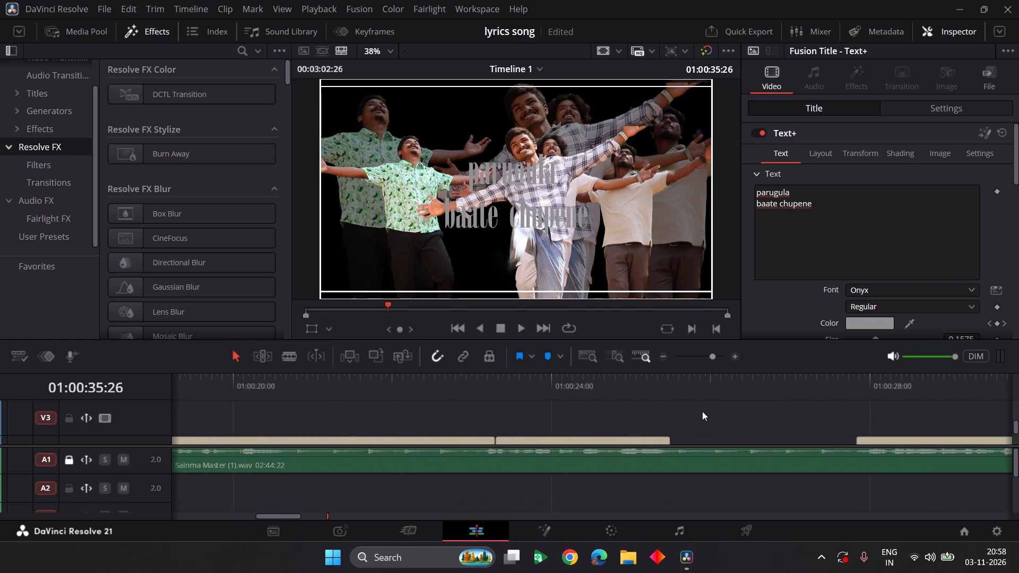
scroll(702, 411, "left", 1)
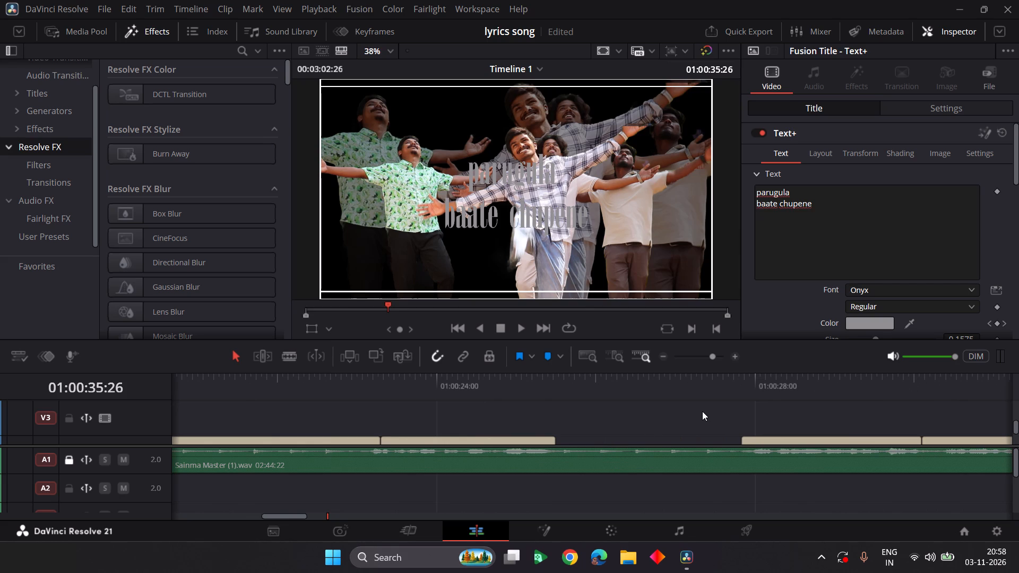
scroll(654, 421, "left", 1)
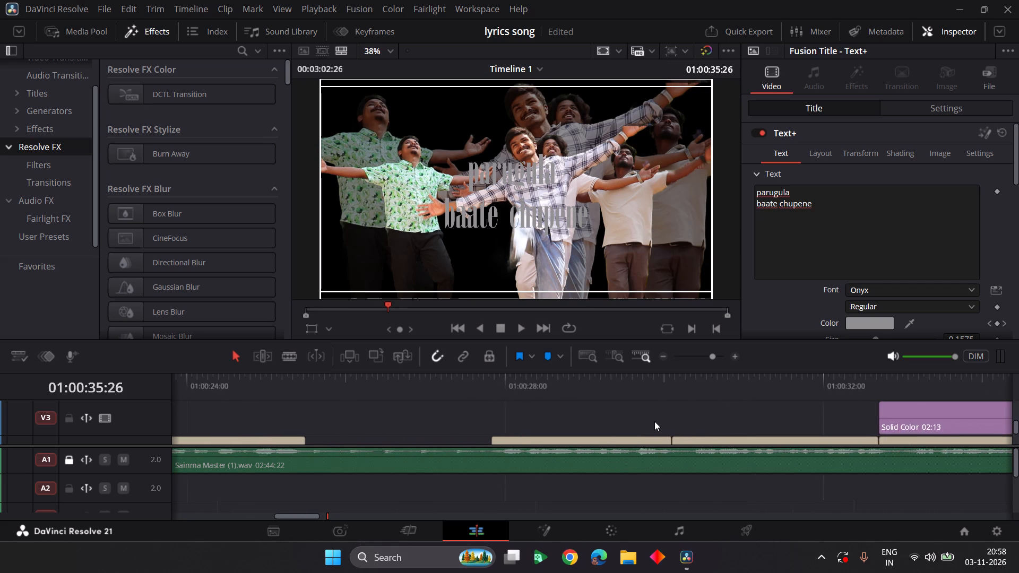
scroll(654, 421, "left", 1)
left_click(654, 386)
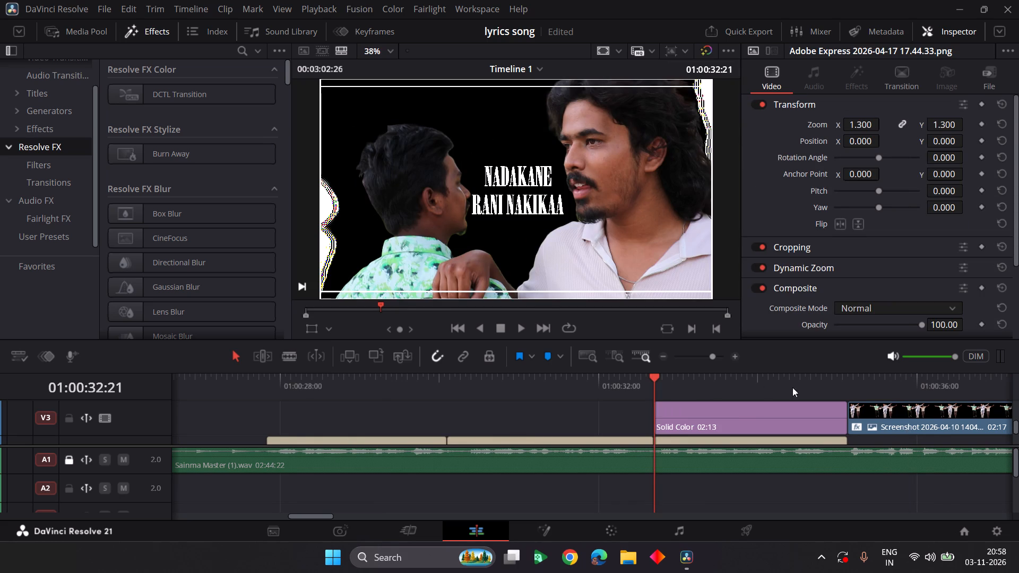
left_click(839, 377)
left_click(876, 377)
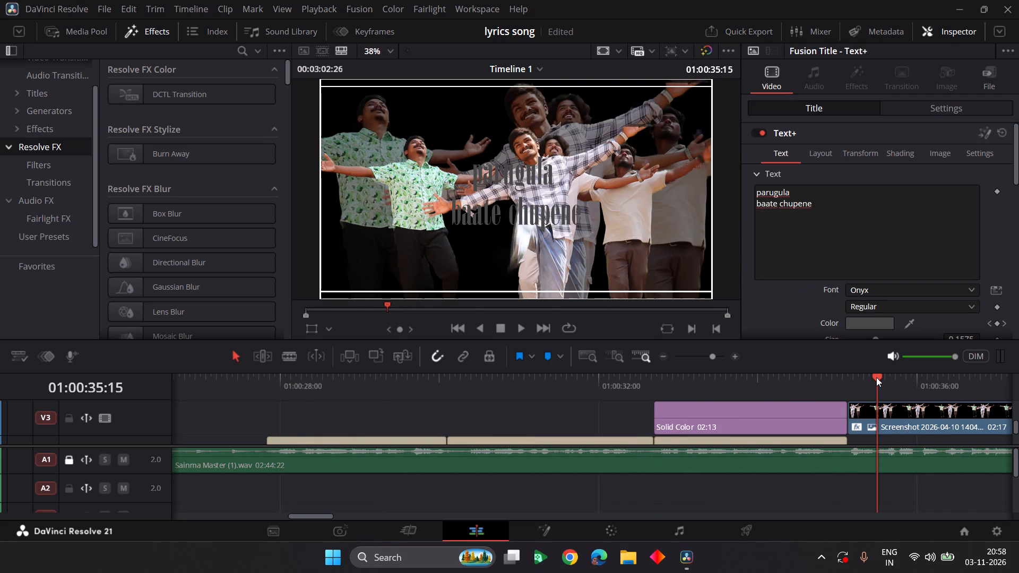
left_click(796, 375)
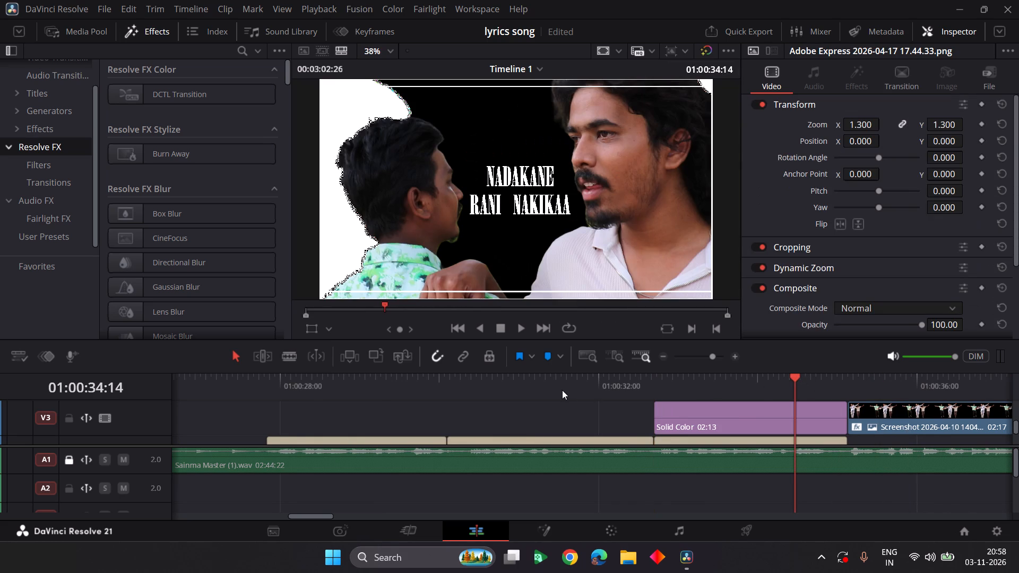
Check the earlier lyric frames from about 01:00:31:16 back through the "Nilakada leni Manasuke" section.
left_click(562, 389)
scroll(562, 389, "right", 1)
left_click(562, 389)
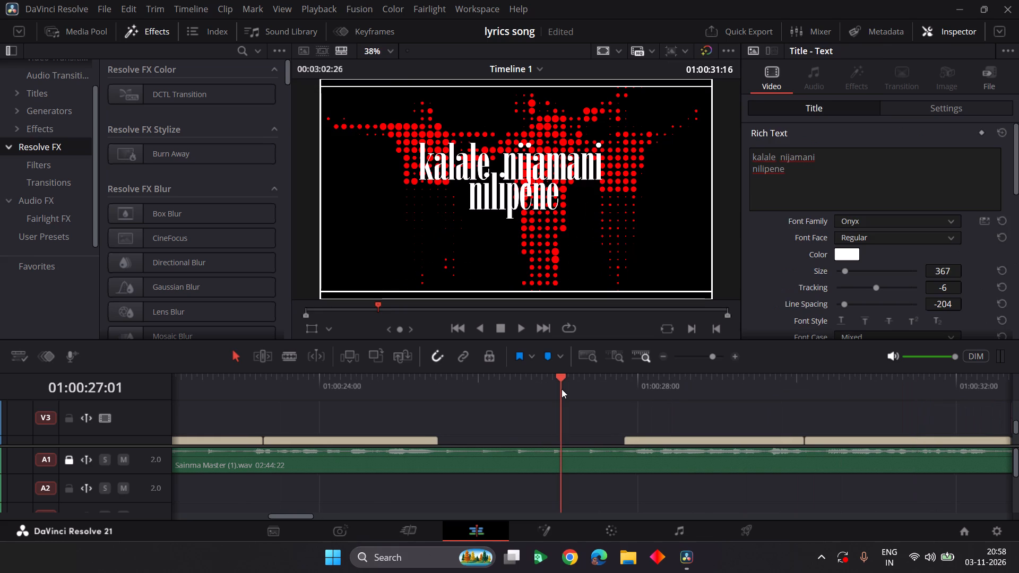
left_click(450, 374)
scroll(450, 374, "right", 2)
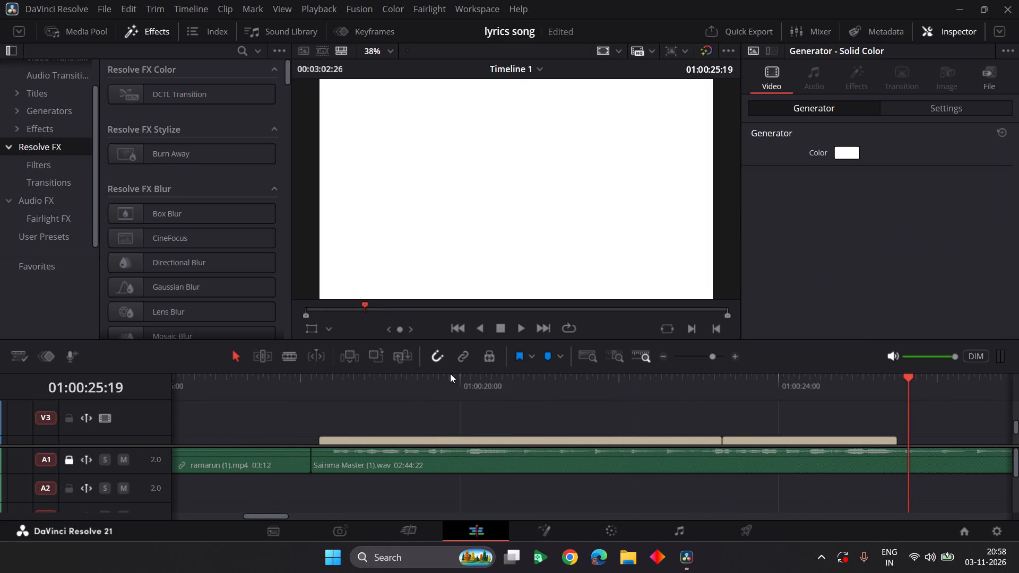
left_click(450, 374)
left_click(658, 391)
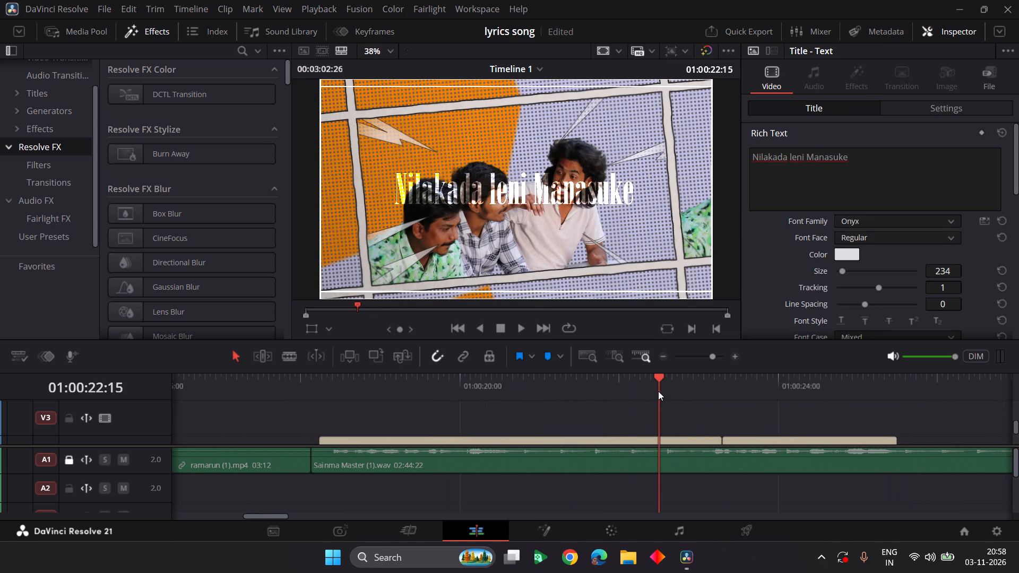
left_click(474, 397)
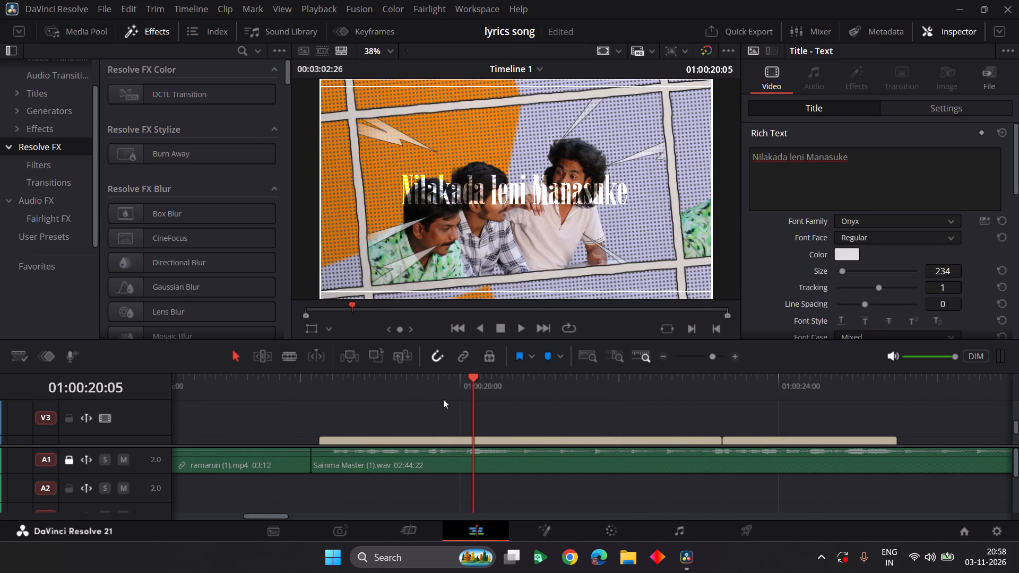
left_click(443, 399)
left_click(362, 404)
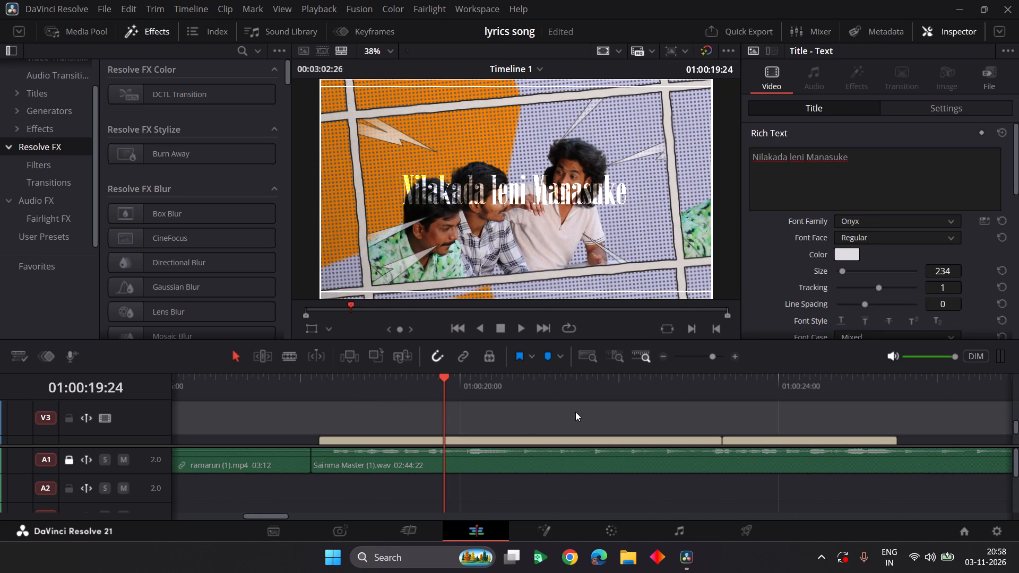
left_click(576, 412)
left_click(577, 388)
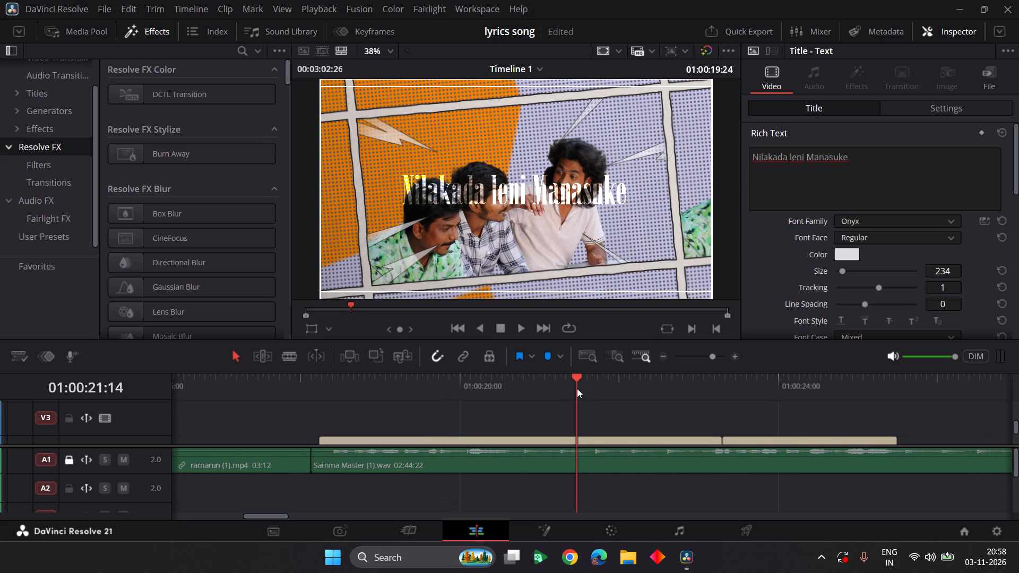
left_click(362, 384)
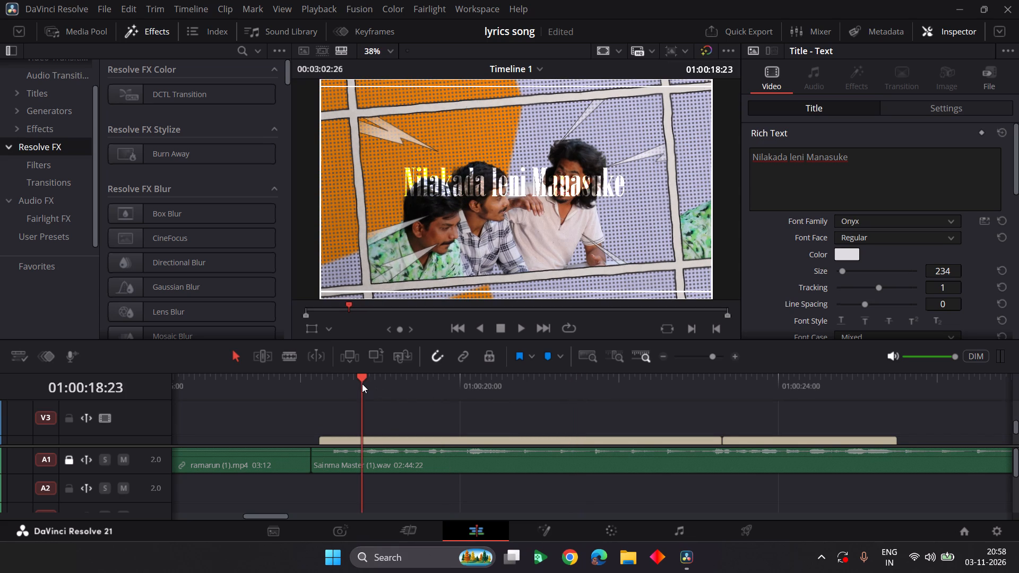
Play the lyric video full screen on the Cut page from 01:00:18:06 through 01:00:46:06.
left_click(317, 385)
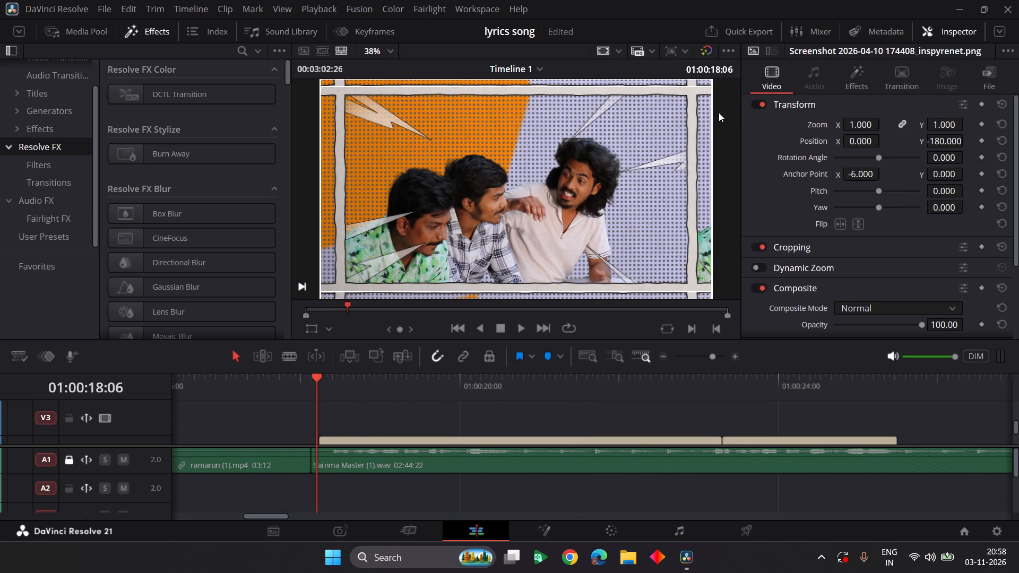
left_click(426, 531)
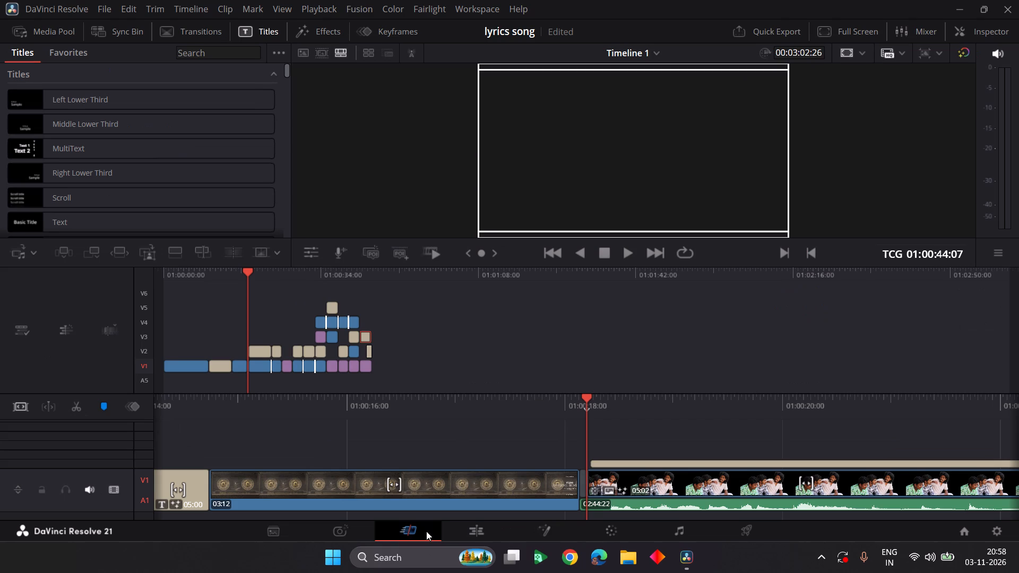
left_click(835, 30)
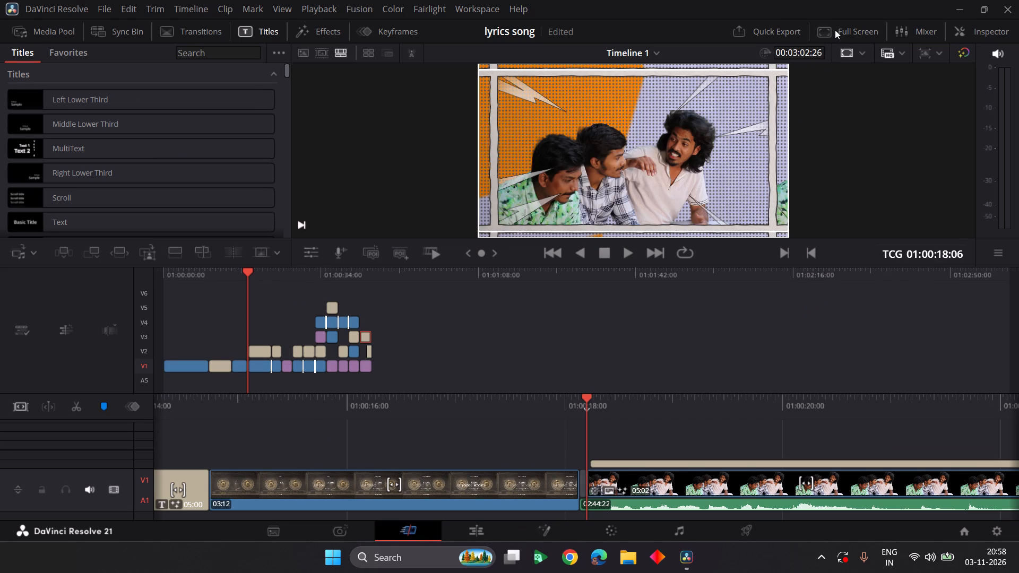
key("space")
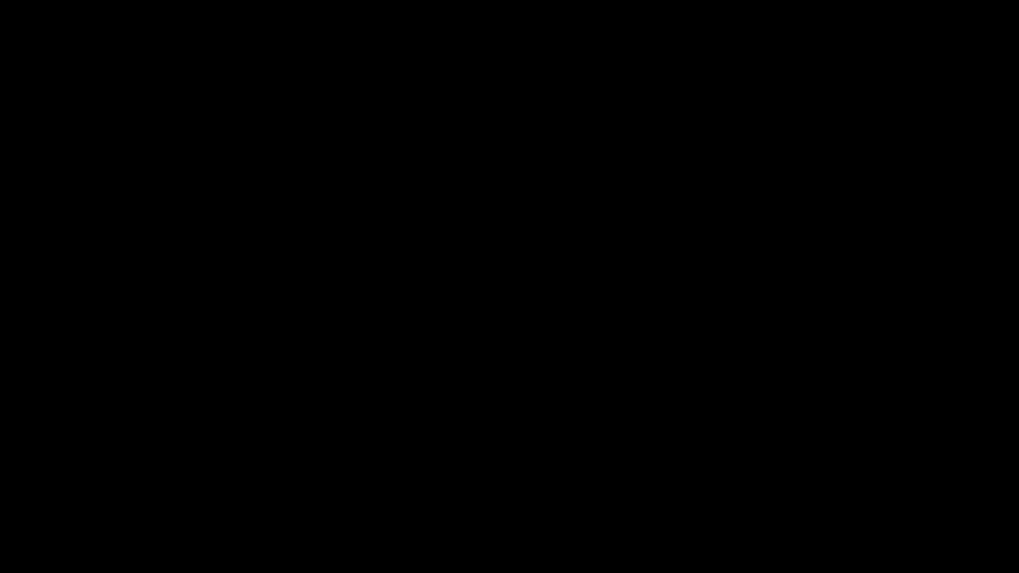
key("space")
key("Escape")
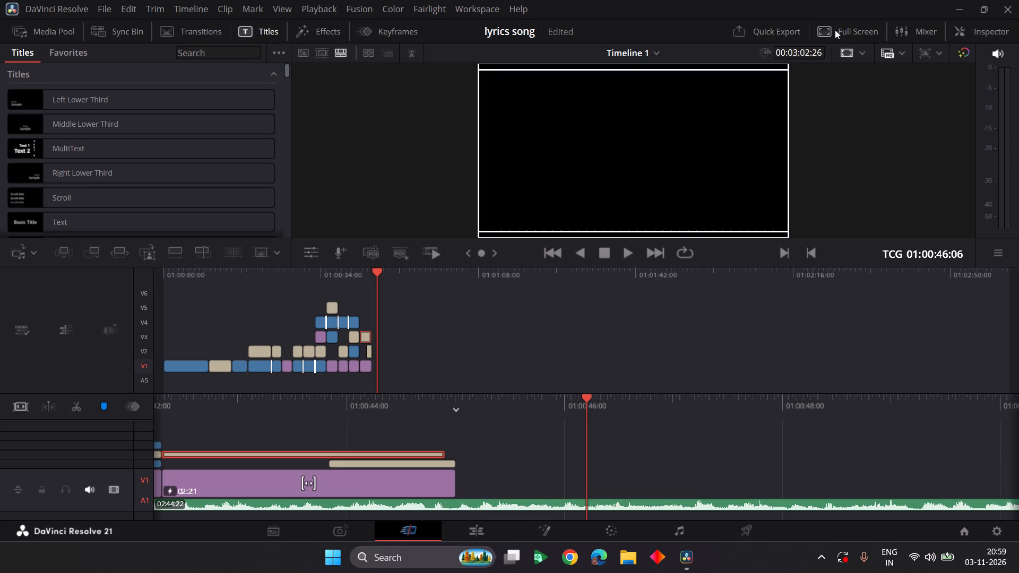
Scrub back through the lyric sections to 01:00:19:24 and select the "Nilakada leni Manasuke" title clip.
scroll(553, 440, "right", 1)
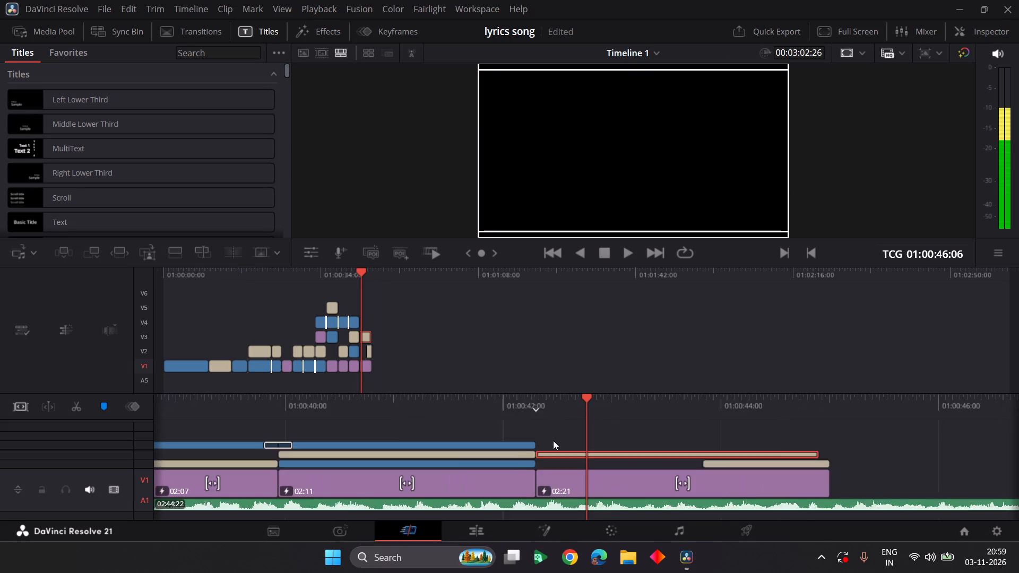
scroll(553, 440, "right", 6)
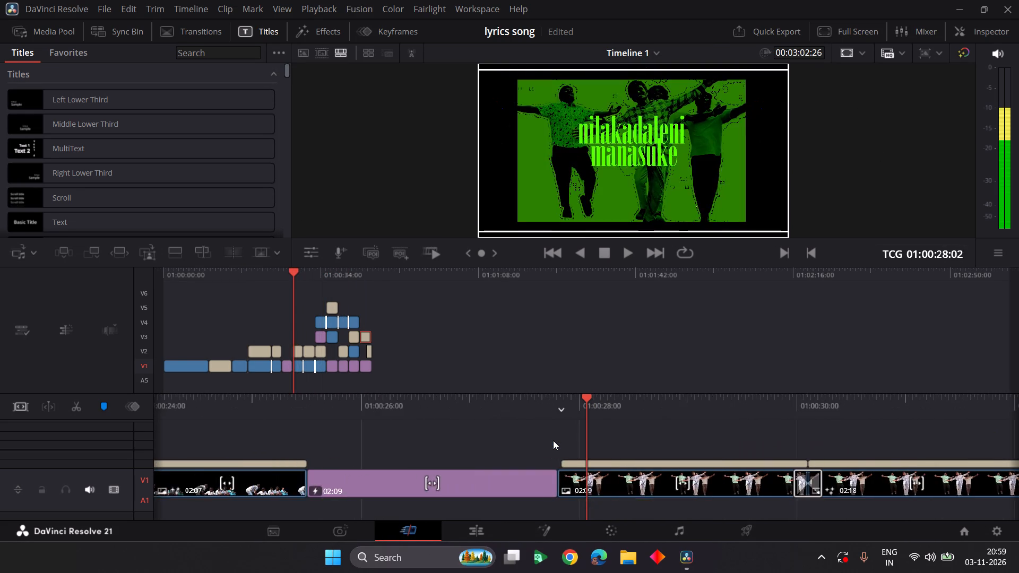
scroll(553, 440, "right", 3)
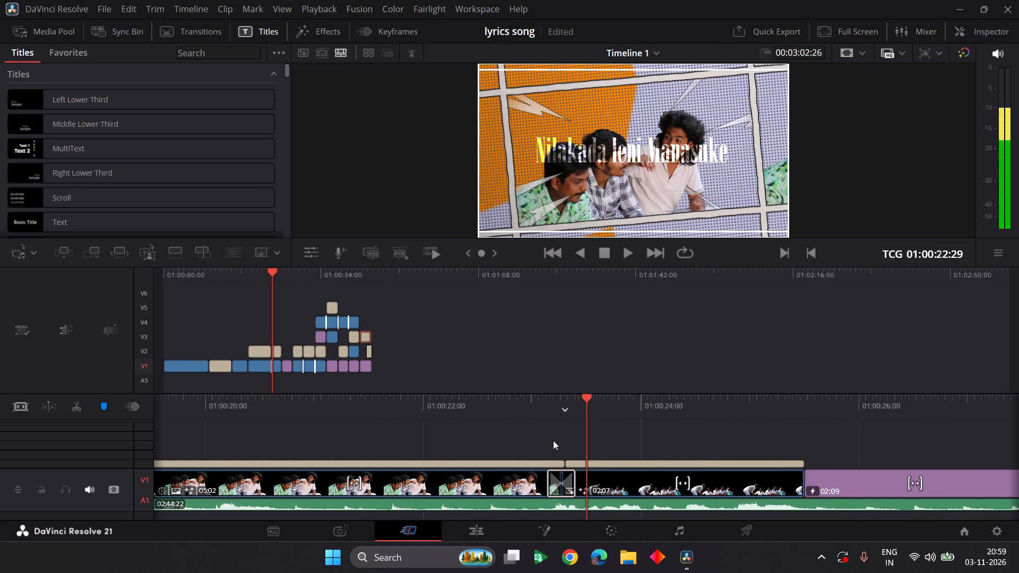
scroll(553, 440, "right", 2)
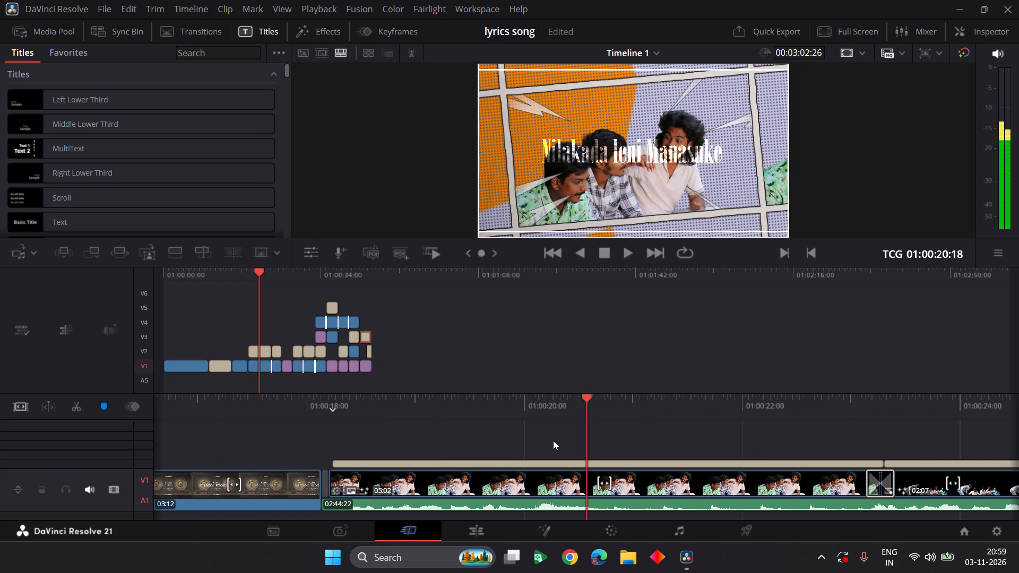
scroll(553, 440, "right", 1)
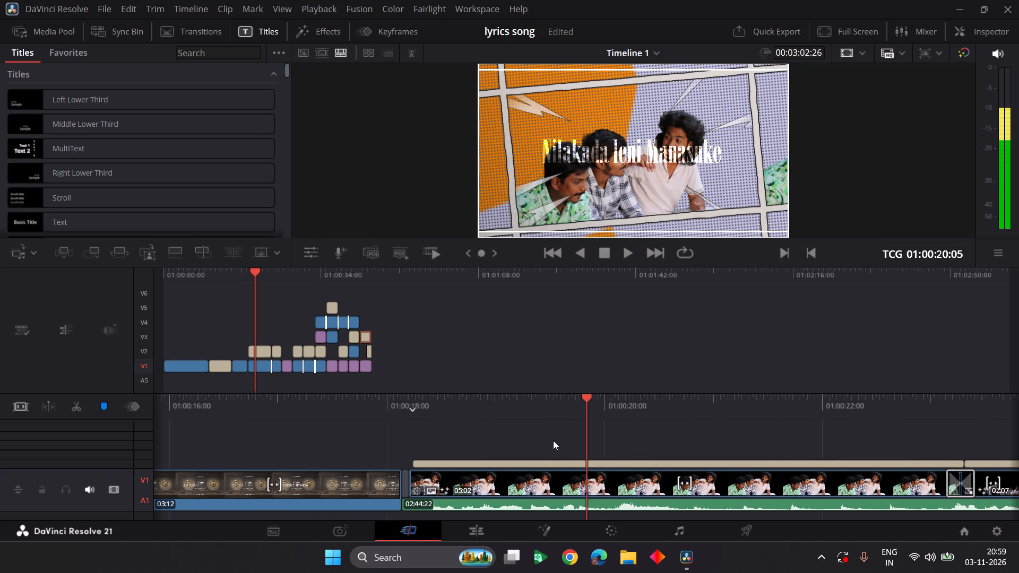
scroll(553, 440, "right", 1)
left_click(552, 458)
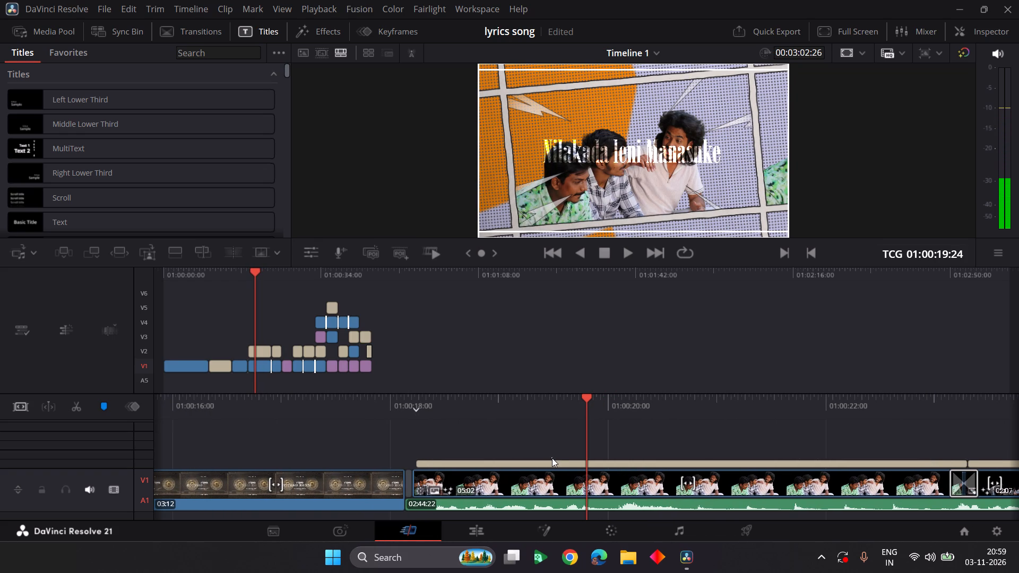
left_click(552, 463)
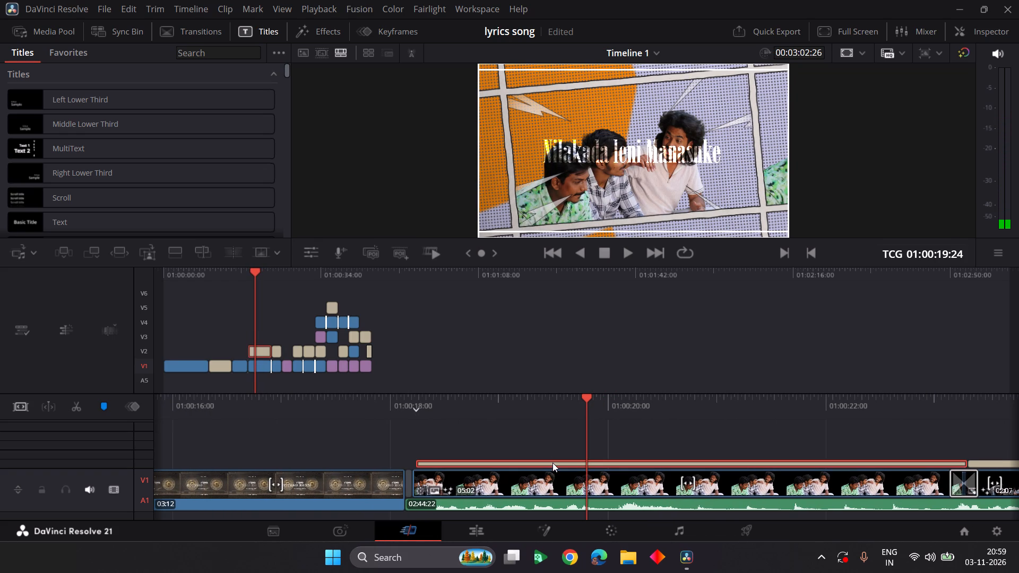
Scrub forward through the lyric sections to the "nathone" and "ee sainma" titles at about 01:00:44:21.
scroll(552, 463, "left", 3)
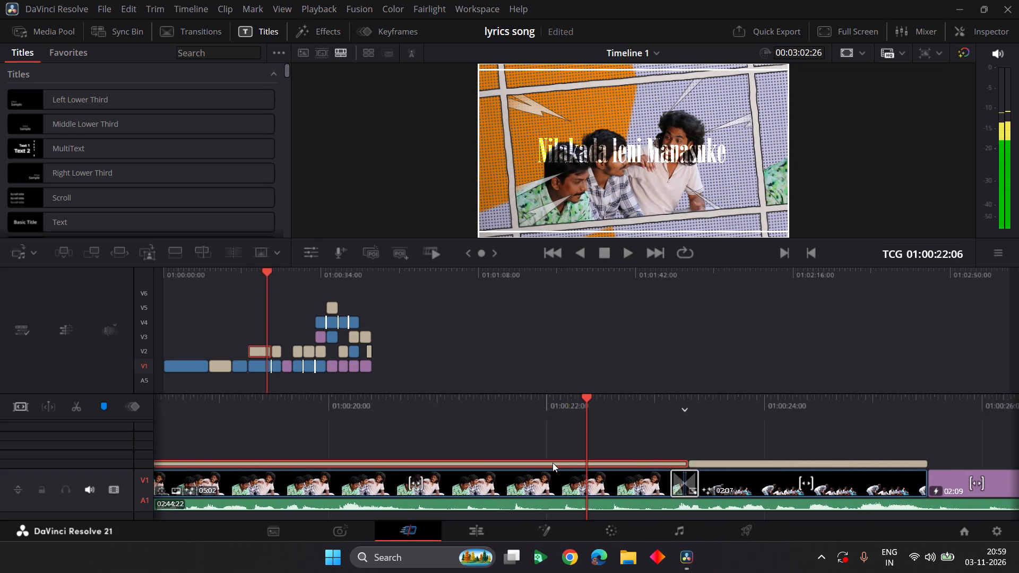
scroll(552, 463, "left", 2)
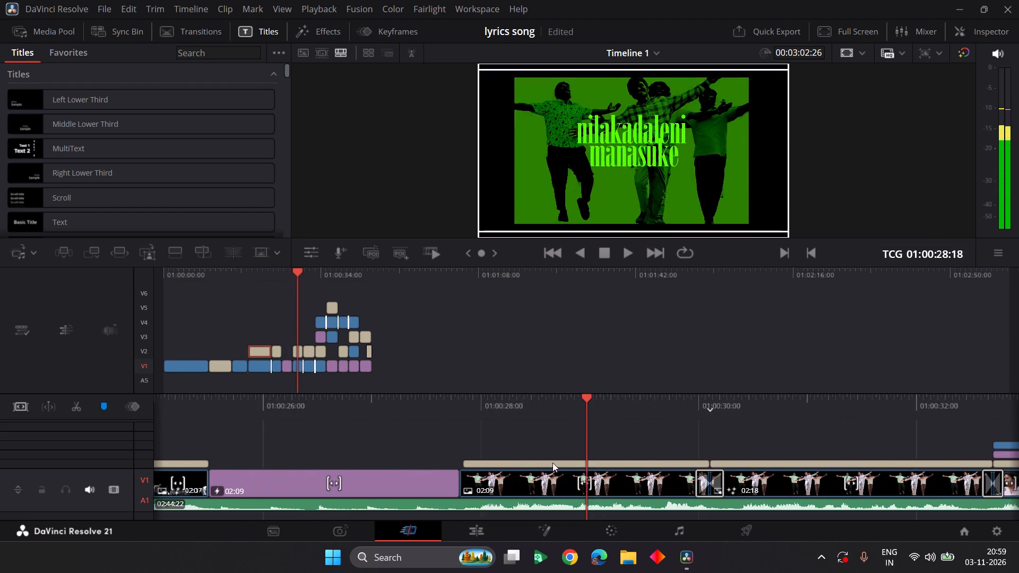
scroll(552, 463, "left", 5)
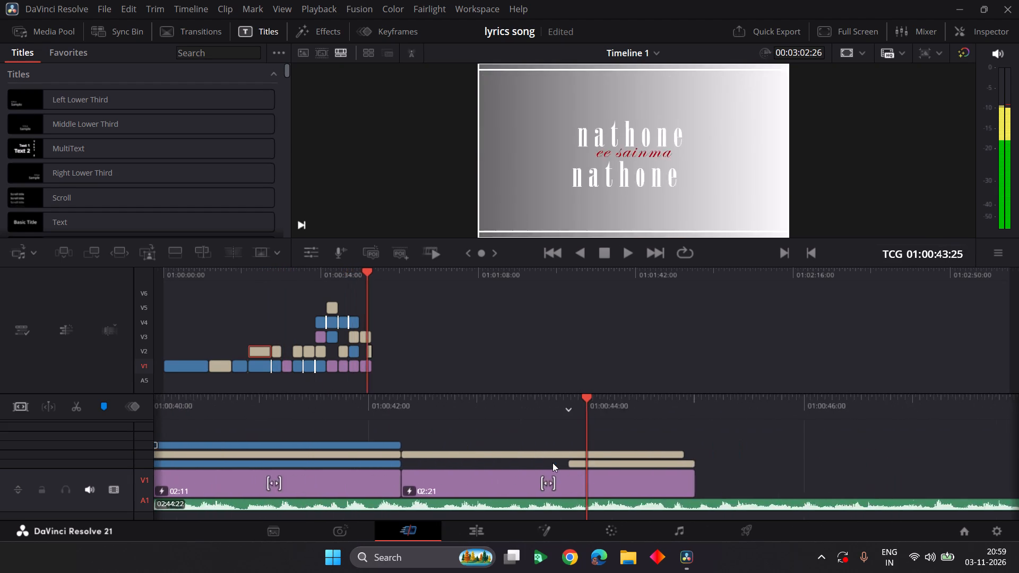
scroll(552, 463, "left", 4)
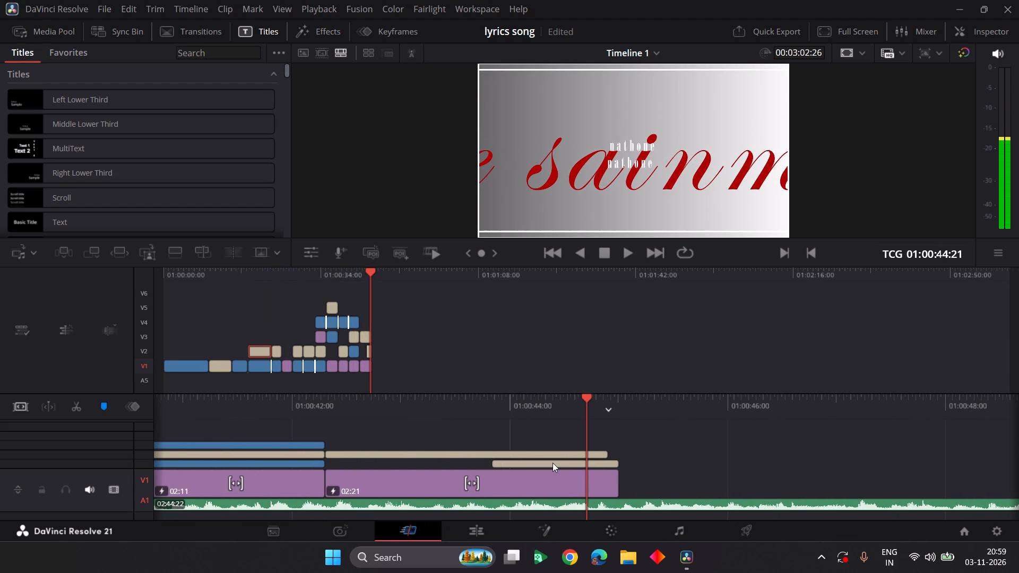
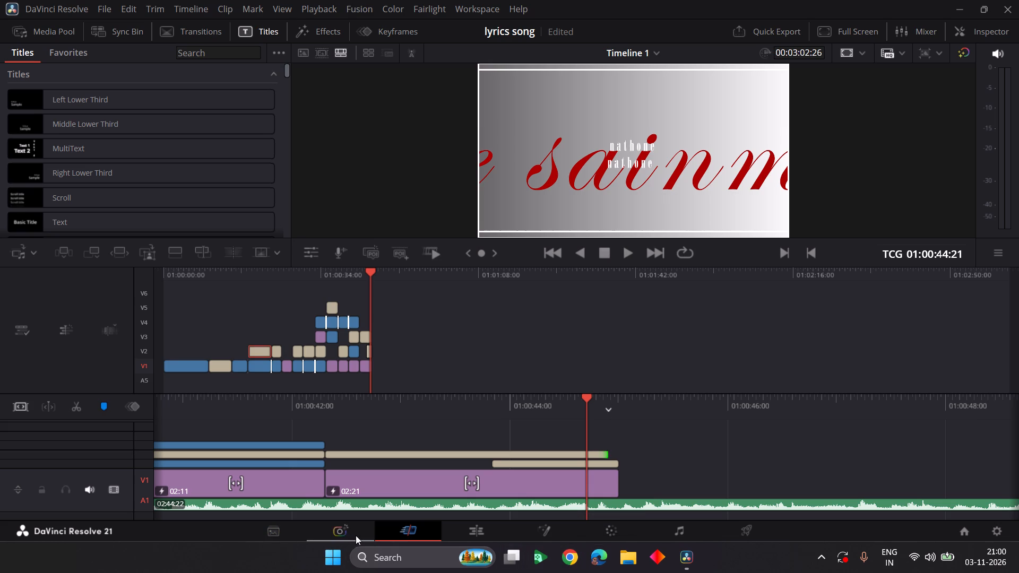
Look through the pinned, recommended and categorized applications installed on the computer.
left_click(336, 559)
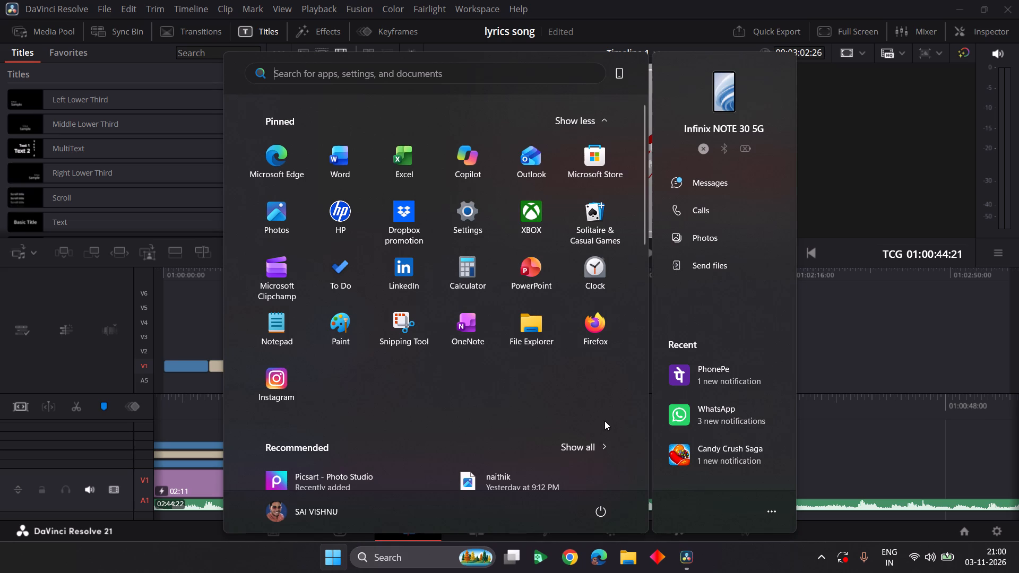
left_click(557, 409)
scroll(400, 427, "down", 1)
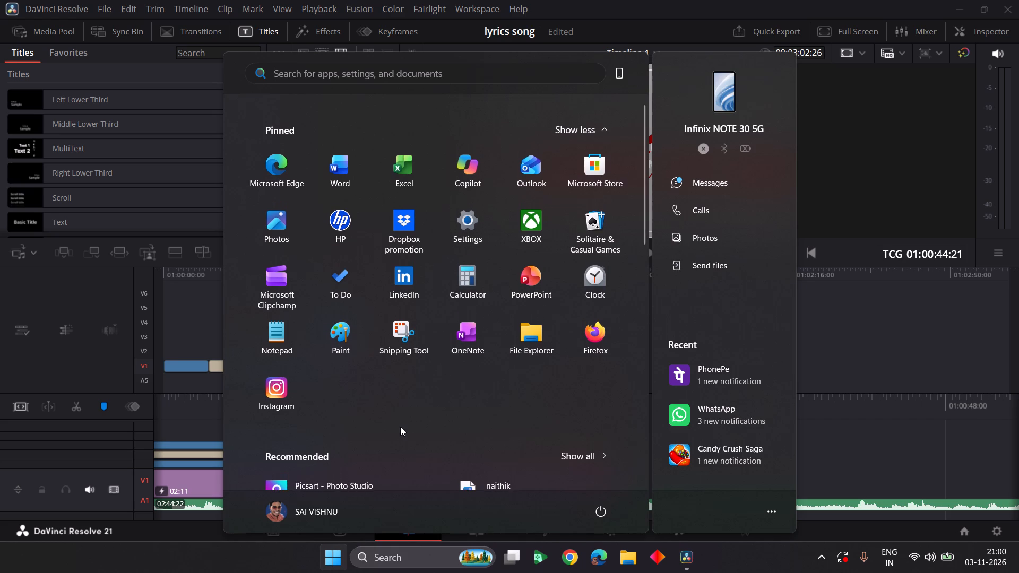
scroll(400, 427, "down", 2)
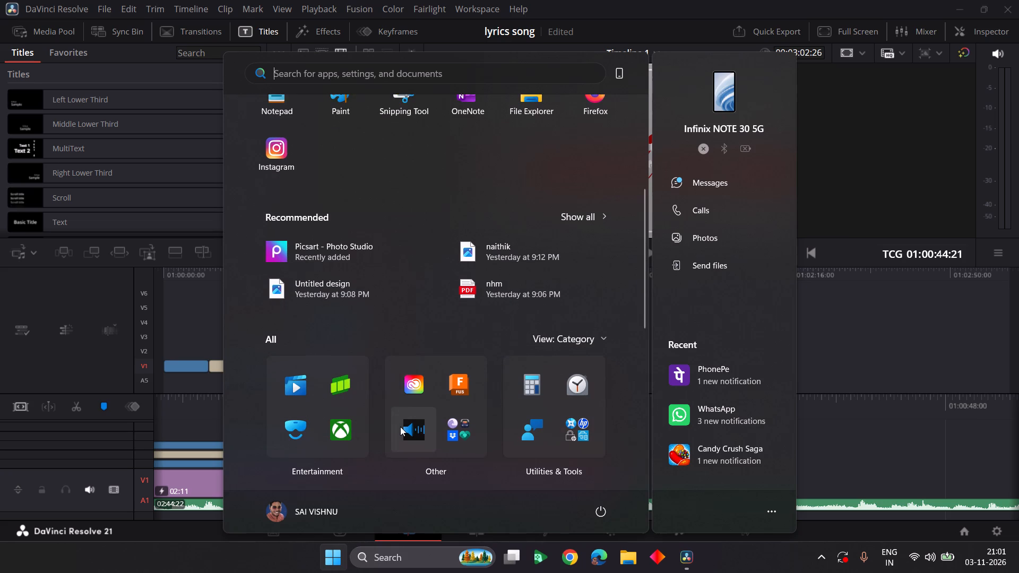
scroll(400, 427, "down", 1)
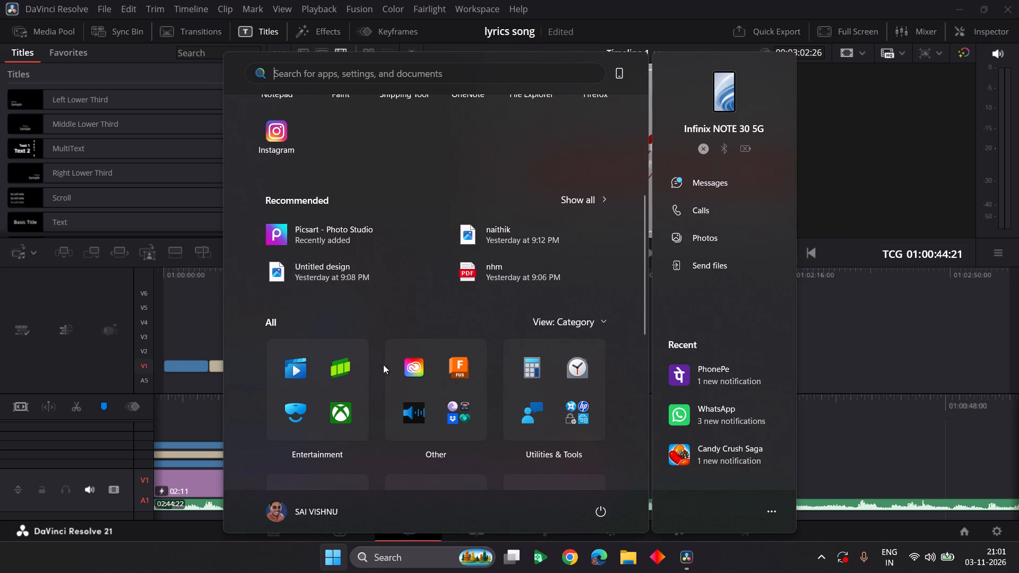
scroll(383, 423, "down", 4)
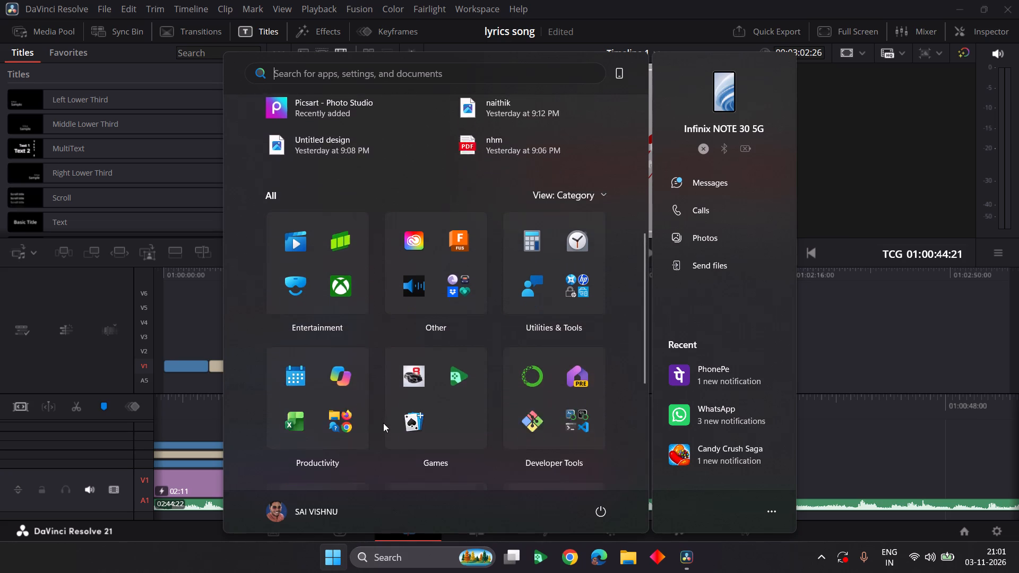
scroll(383, 423, "down", 6)
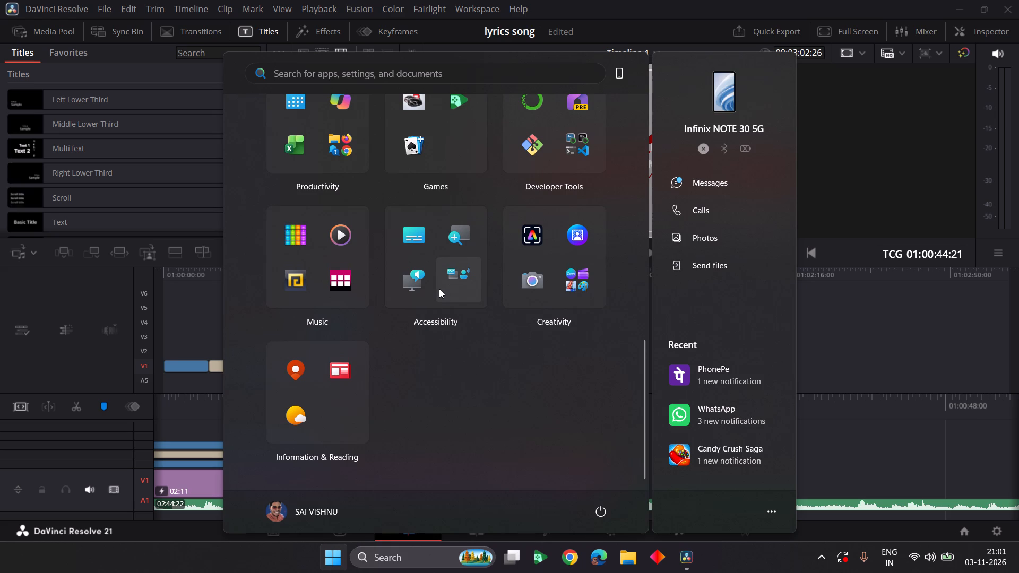
scroll(439, 336, "up", 1)
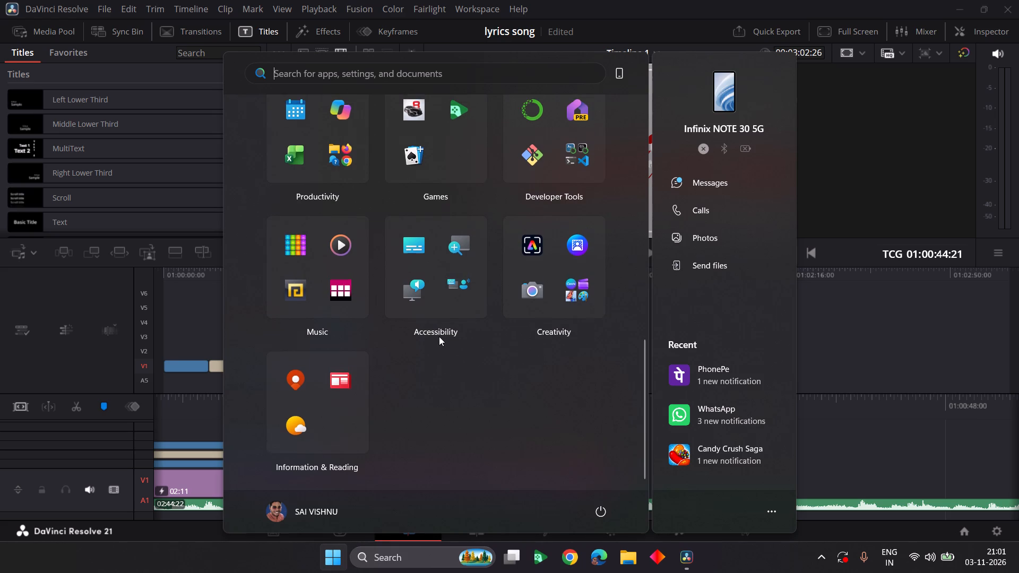
scroll(439, 336, "up", 4)
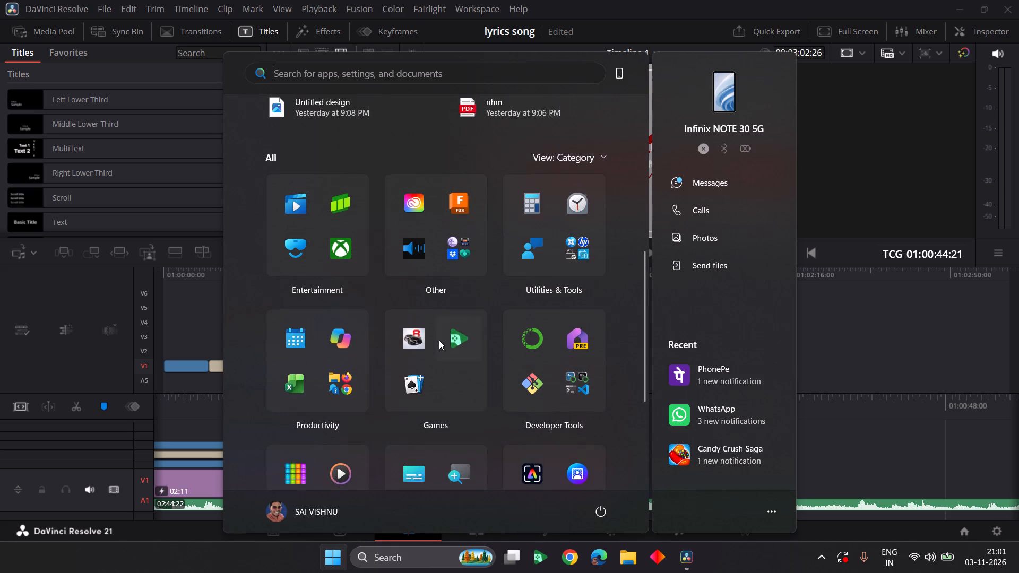
scroll(439, 340, "up", 3)
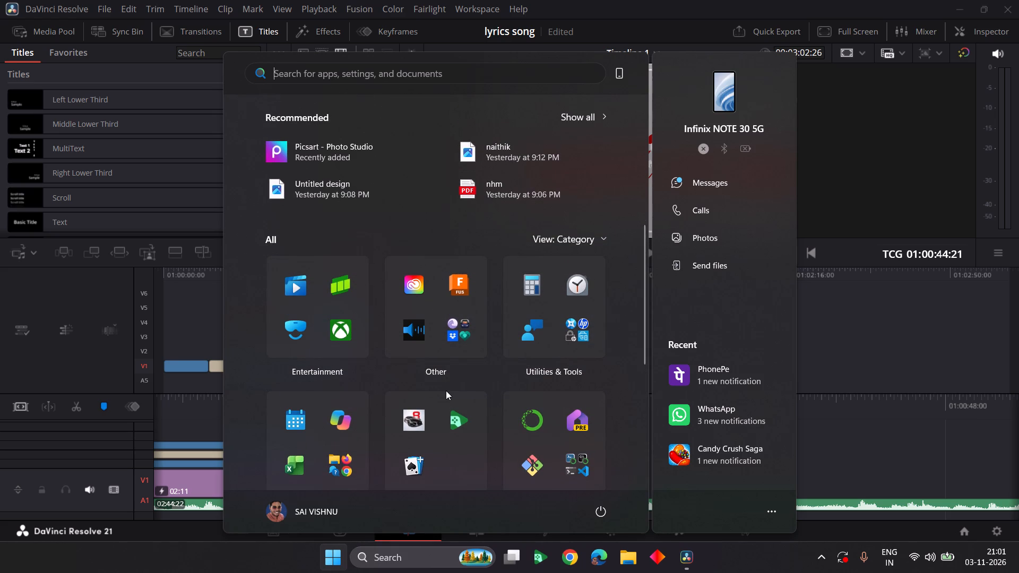
scroll(446, 390, "up", 5)
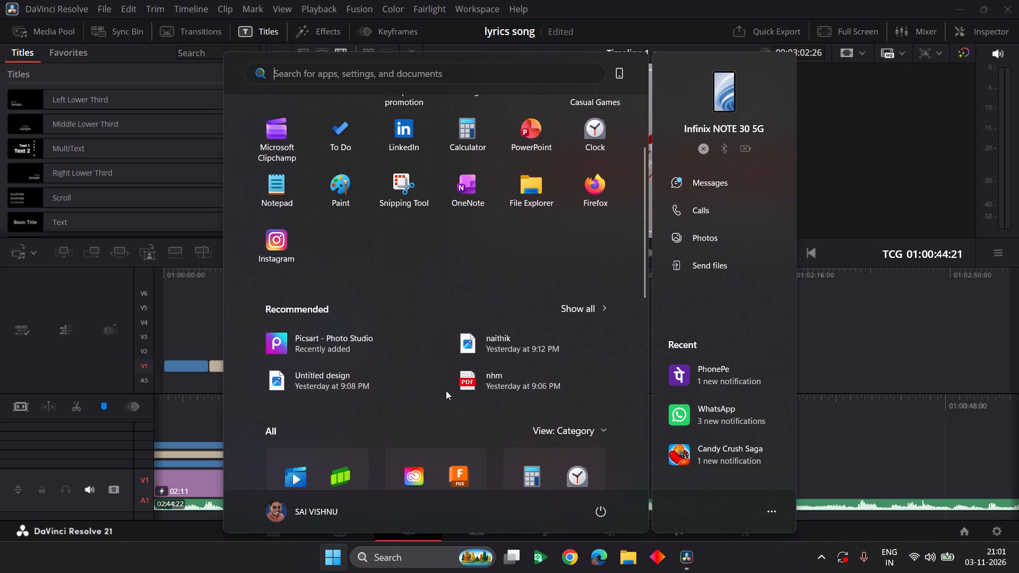
scroll(446, 390, "up", 1)
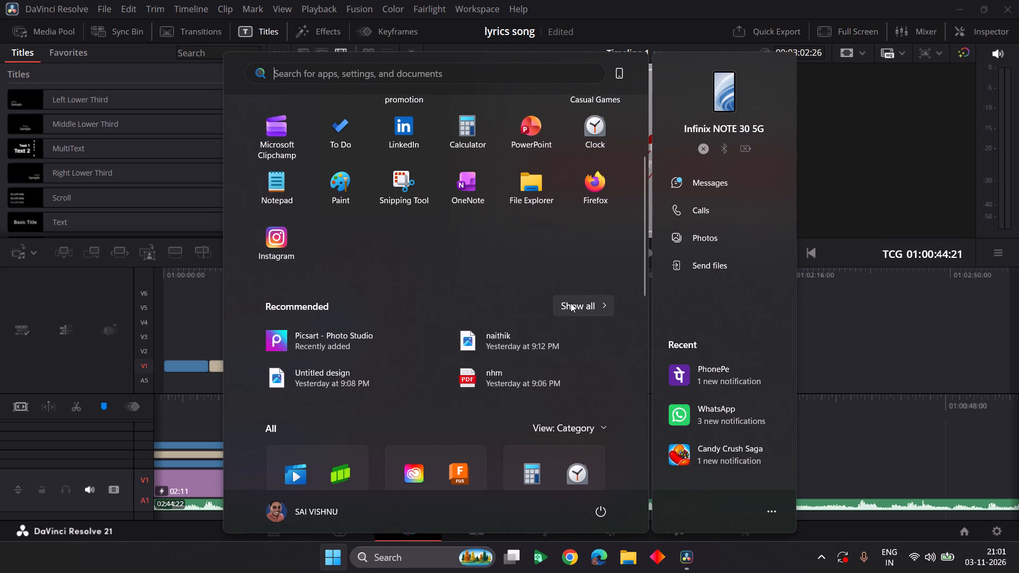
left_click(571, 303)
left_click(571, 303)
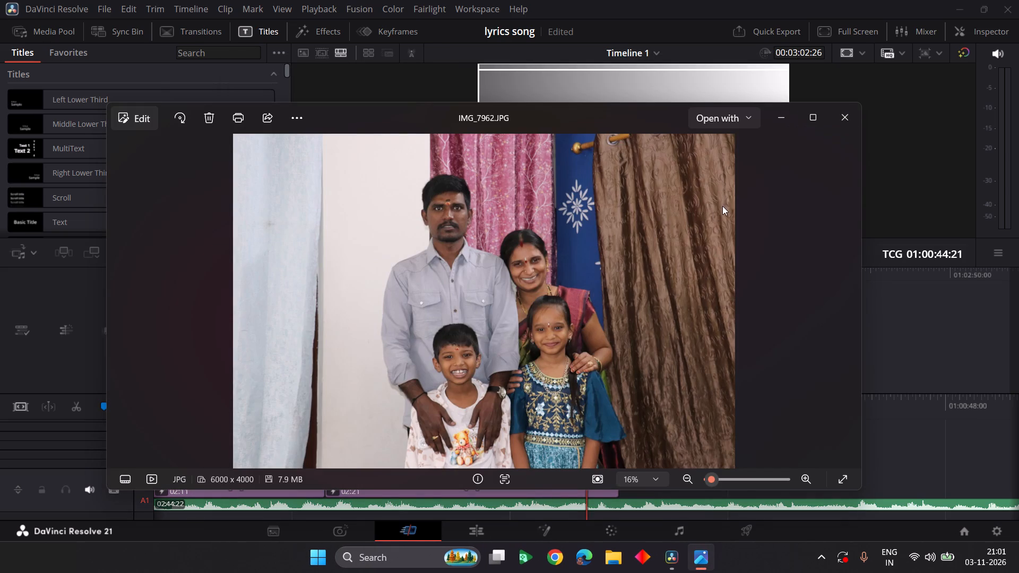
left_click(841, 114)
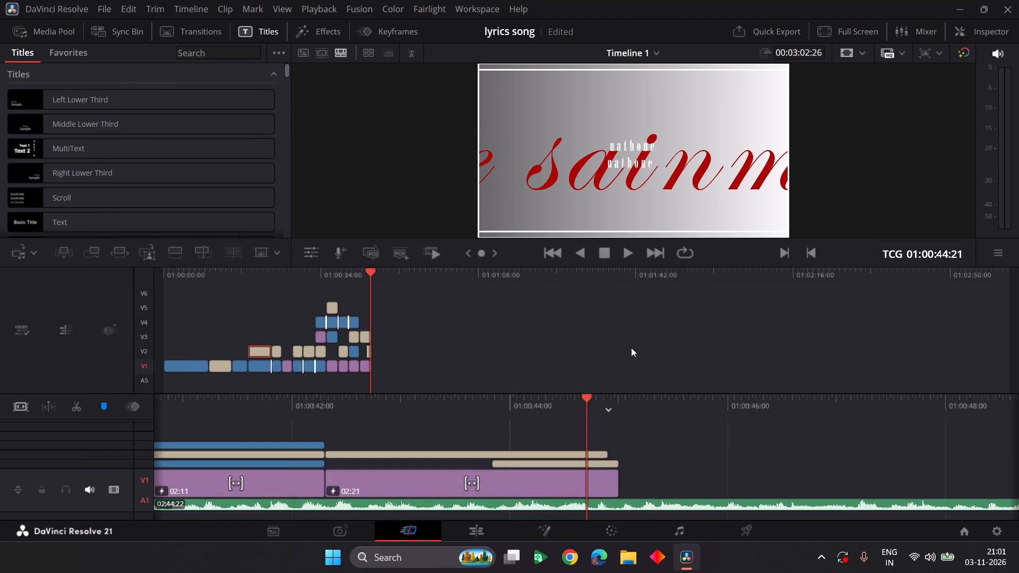
Switch to Canva by launching it from the computer's installed applications.
left_click(338, 559)
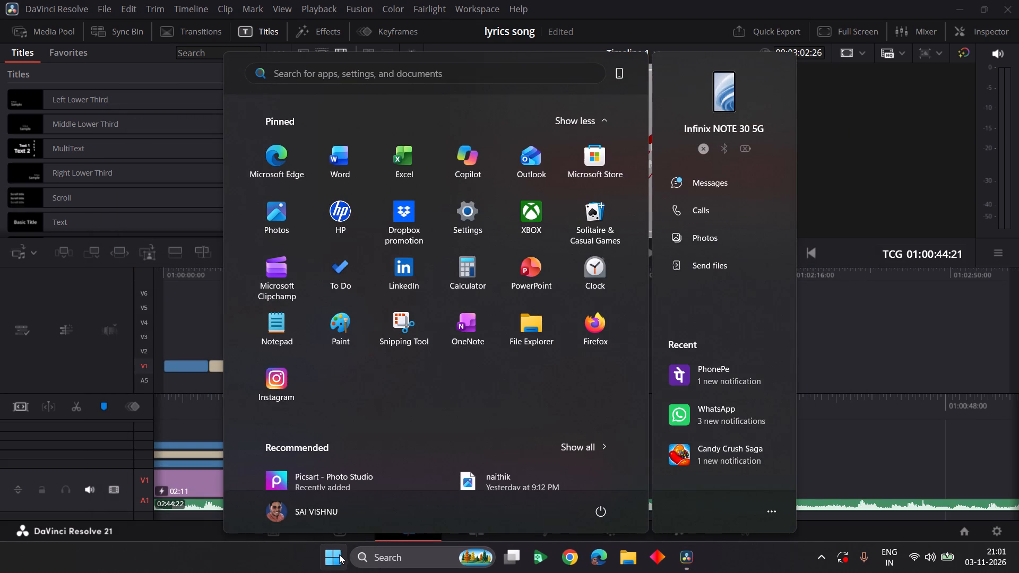
scroll(357, 525, "down", 1)
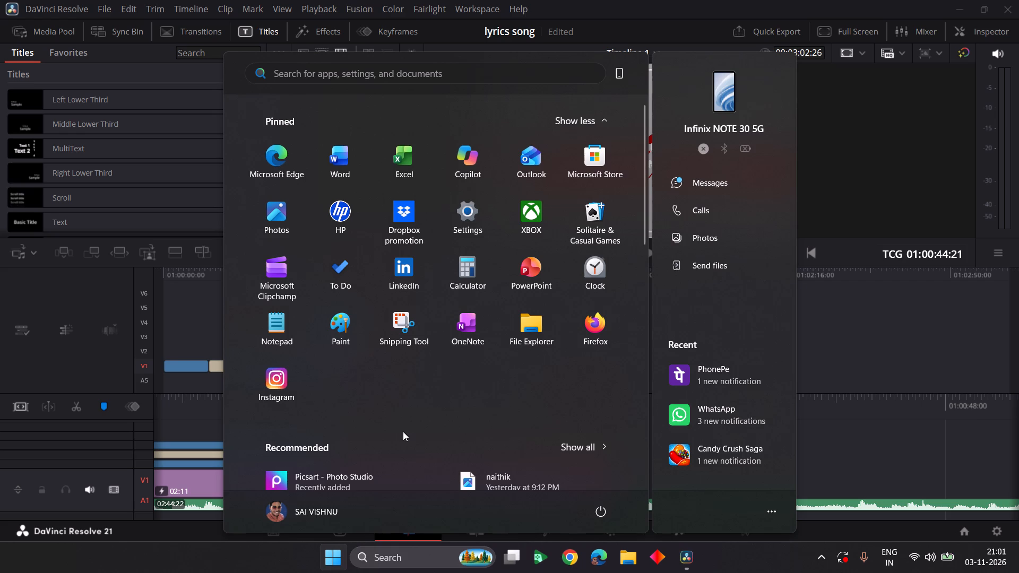
scroll(403, 431, "down", 1)
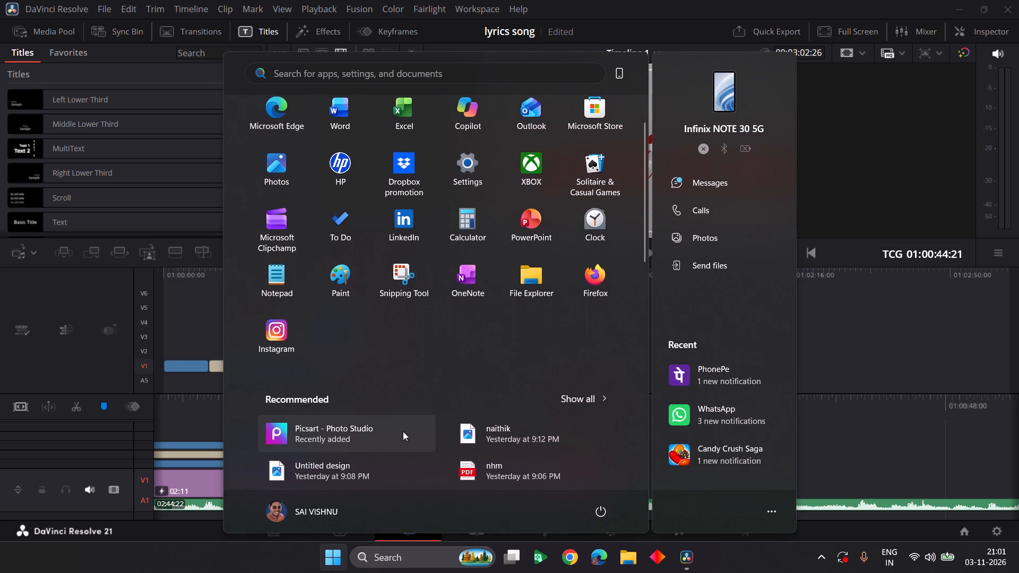
scroll(403, 431, "down", 1)
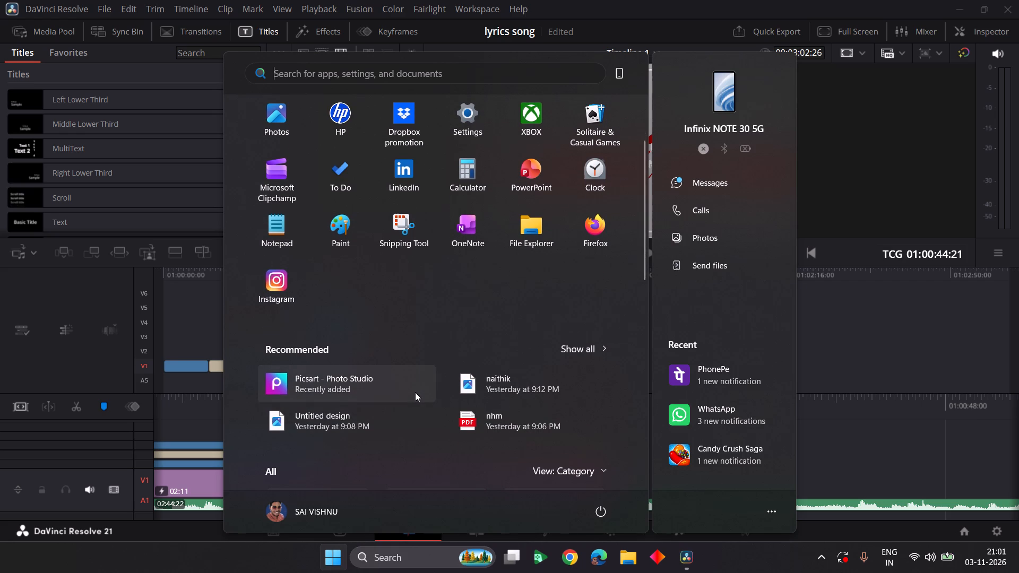
scroll(415, 483, "down", 1)
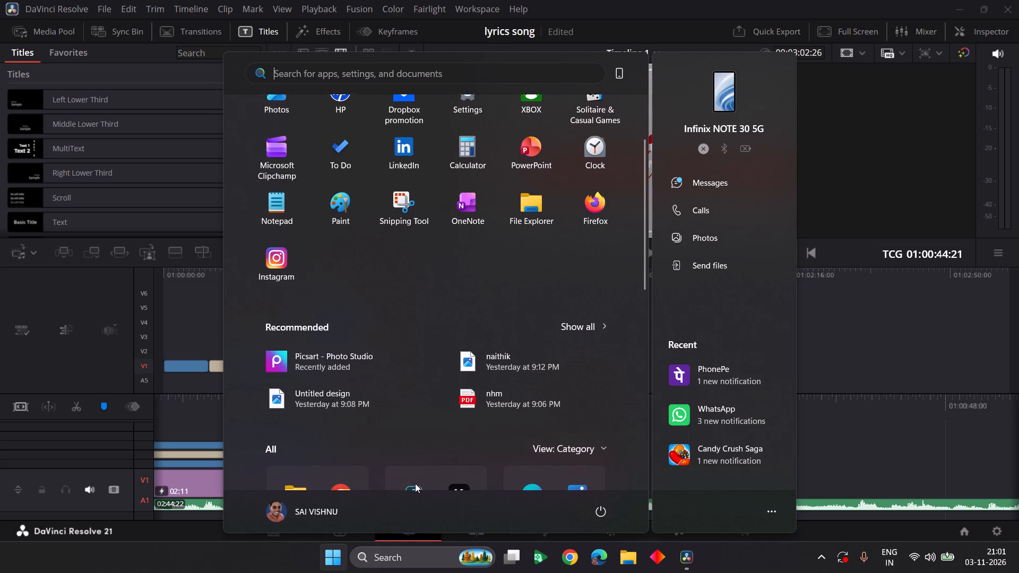
scroll(415, 483, "down", 2)
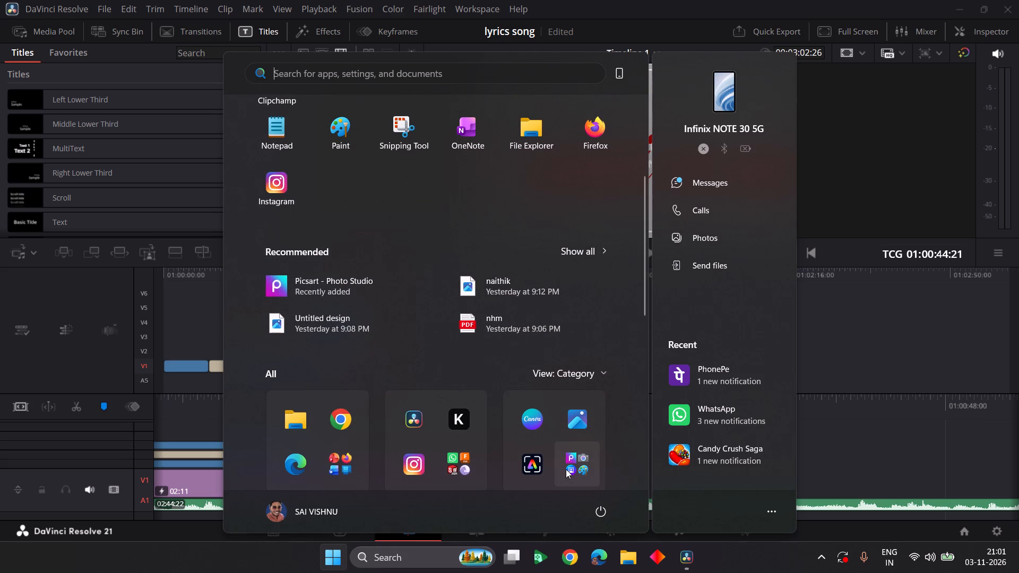
left_click(530, 430)
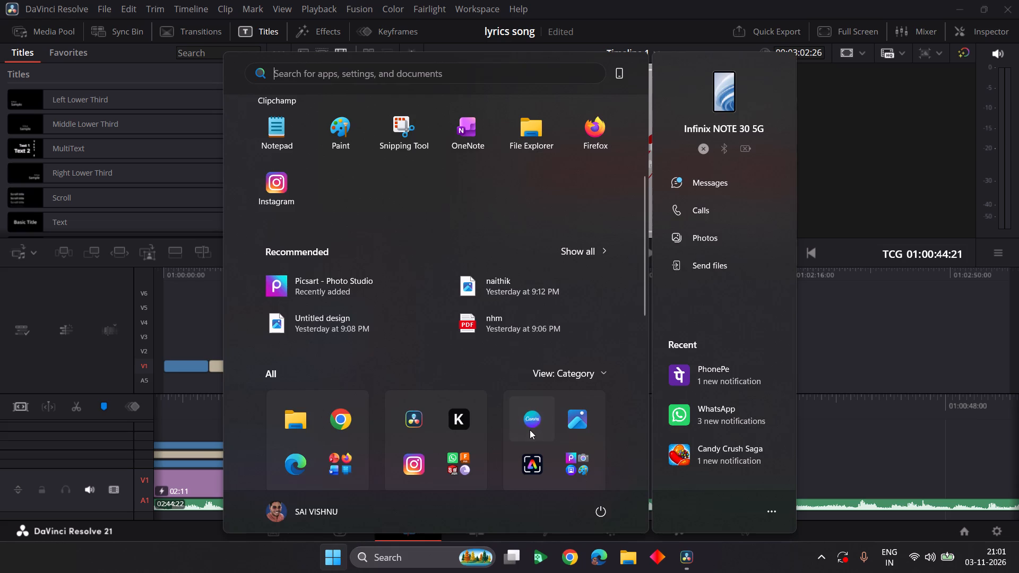
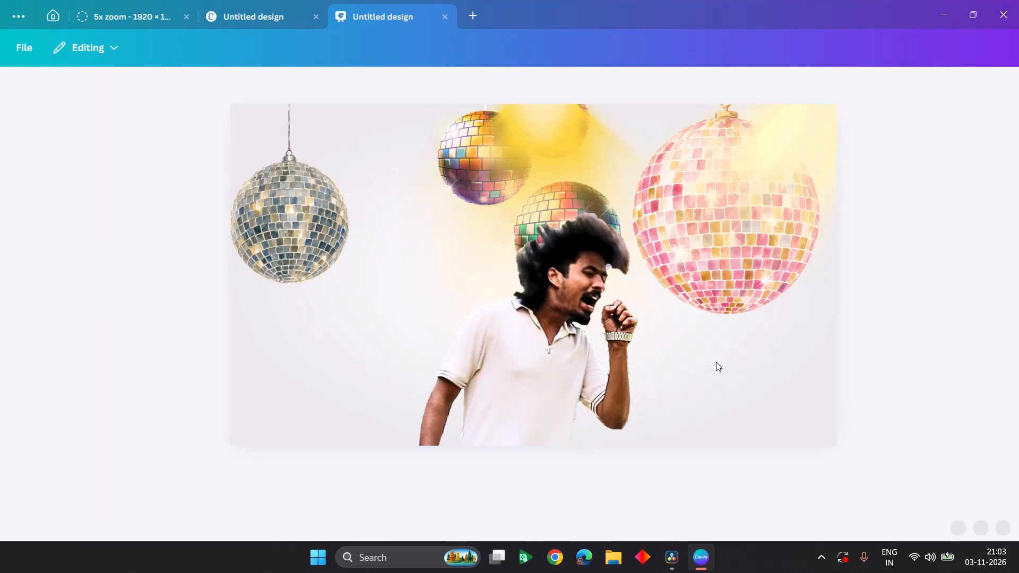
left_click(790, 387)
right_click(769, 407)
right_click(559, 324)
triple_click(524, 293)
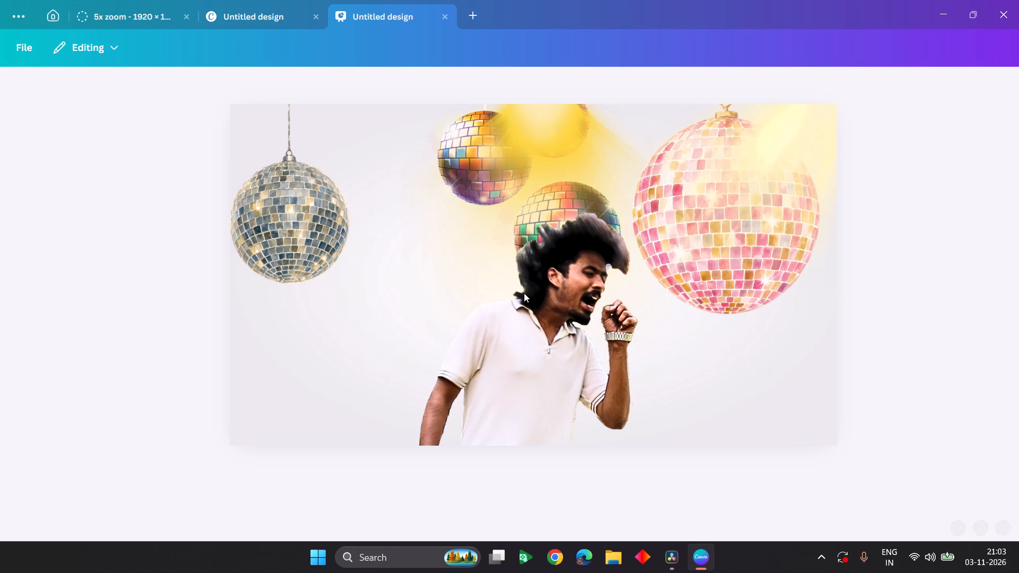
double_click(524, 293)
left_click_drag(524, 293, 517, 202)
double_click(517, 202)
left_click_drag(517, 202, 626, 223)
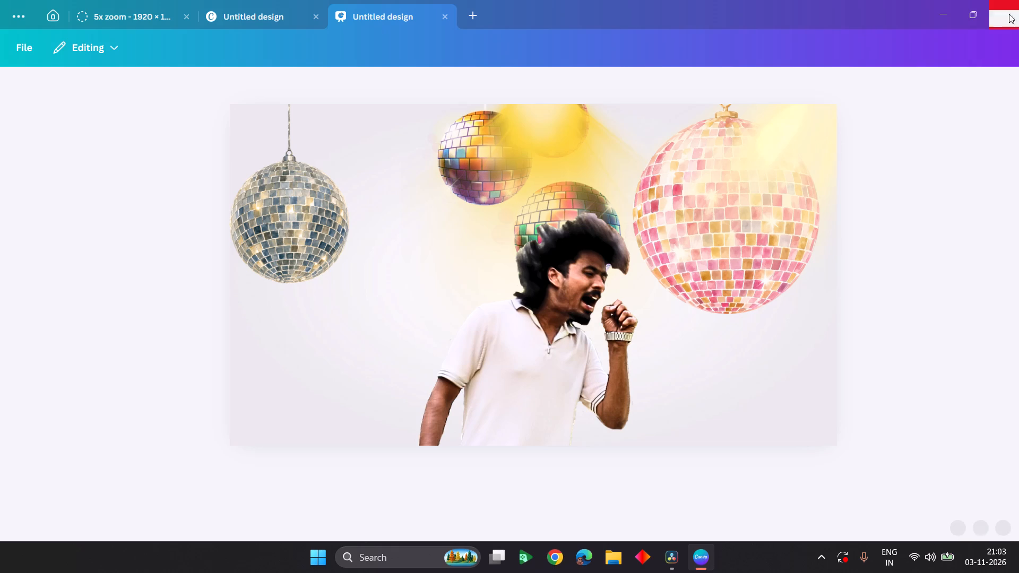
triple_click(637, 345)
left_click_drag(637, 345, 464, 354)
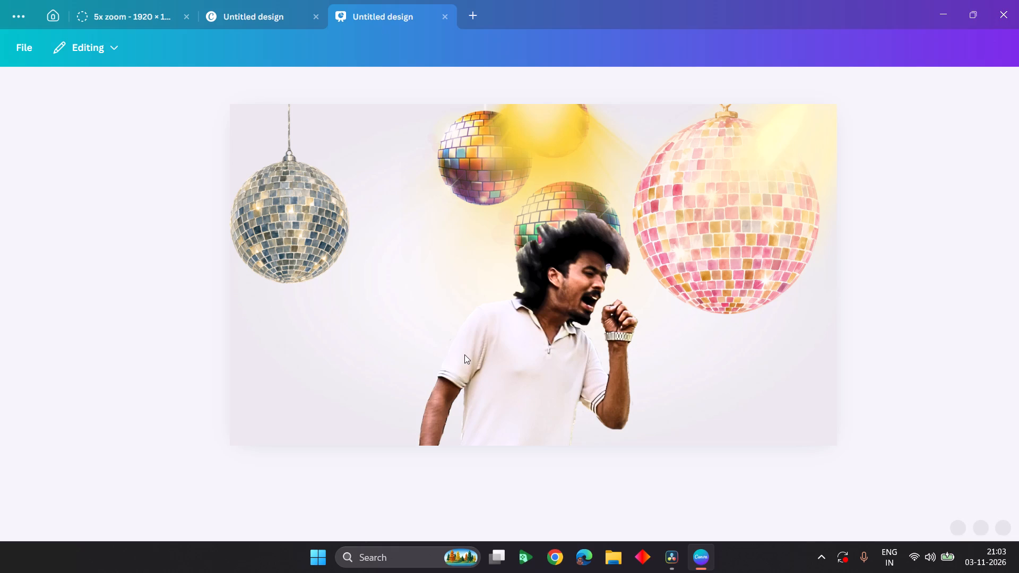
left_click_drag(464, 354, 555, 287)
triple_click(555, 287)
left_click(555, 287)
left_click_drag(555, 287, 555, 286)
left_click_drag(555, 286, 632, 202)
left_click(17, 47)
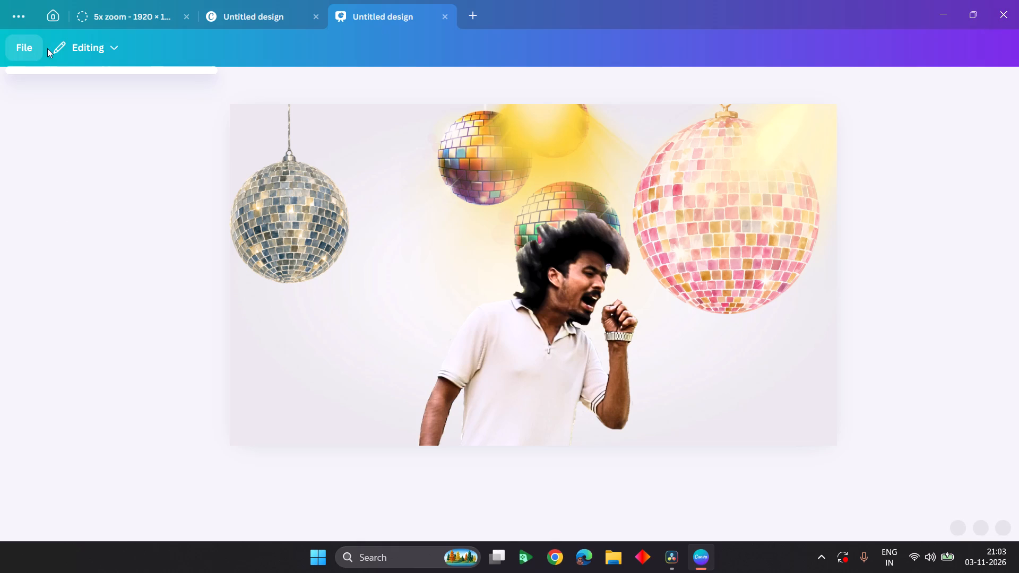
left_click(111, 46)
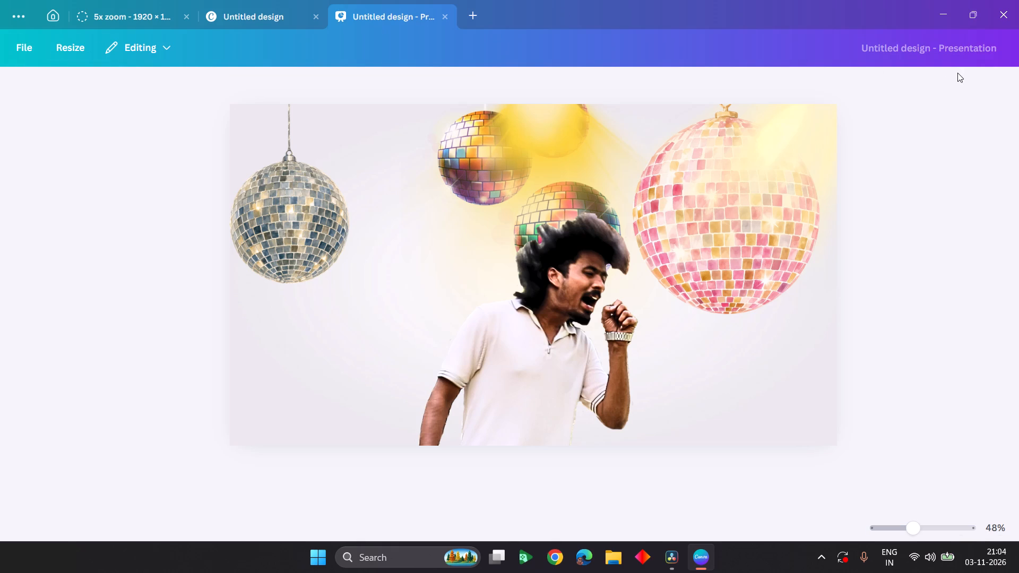
Restart Canva by closing it and launching it again from the computer's Creativity applications.
left_click(1013, 2)
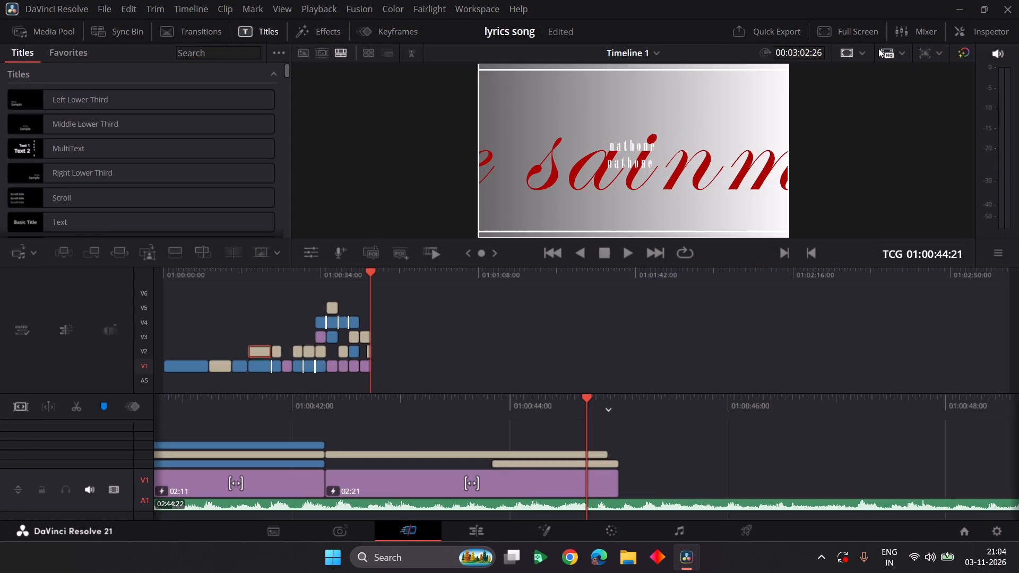
left_click(334, 563)
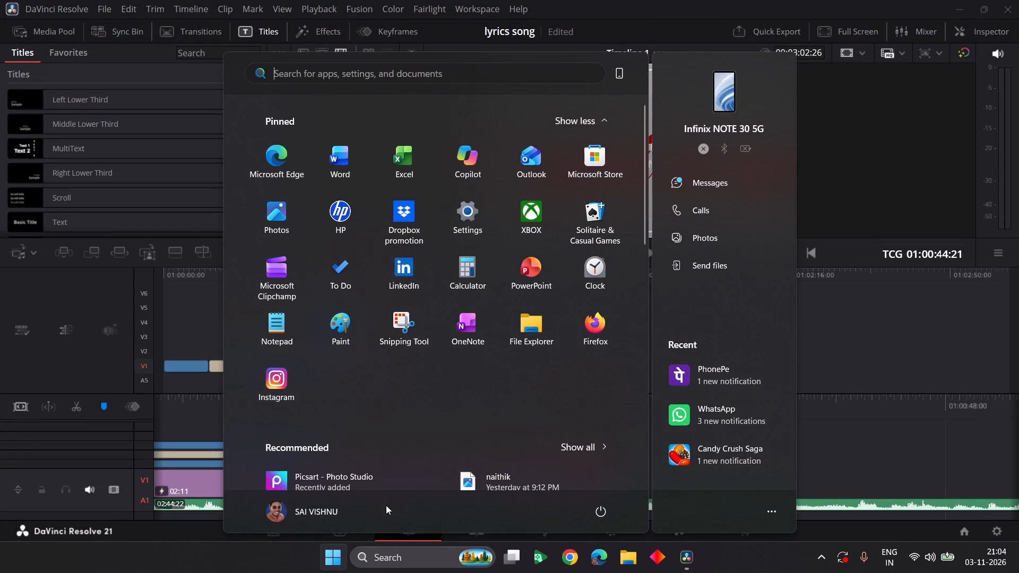
scroll(507, 468, "down", 1)
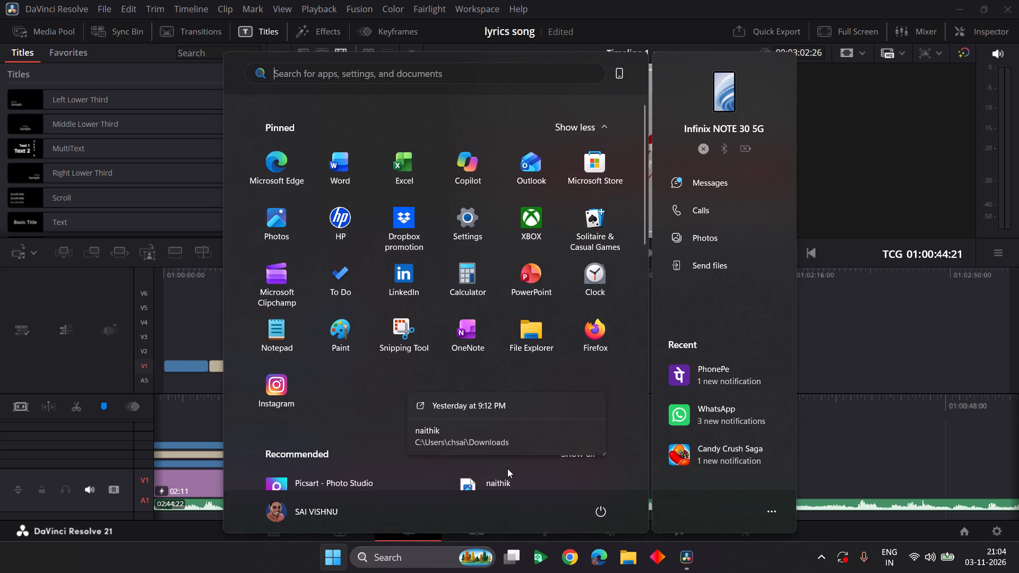
scroll(507, 468, "down", 2)
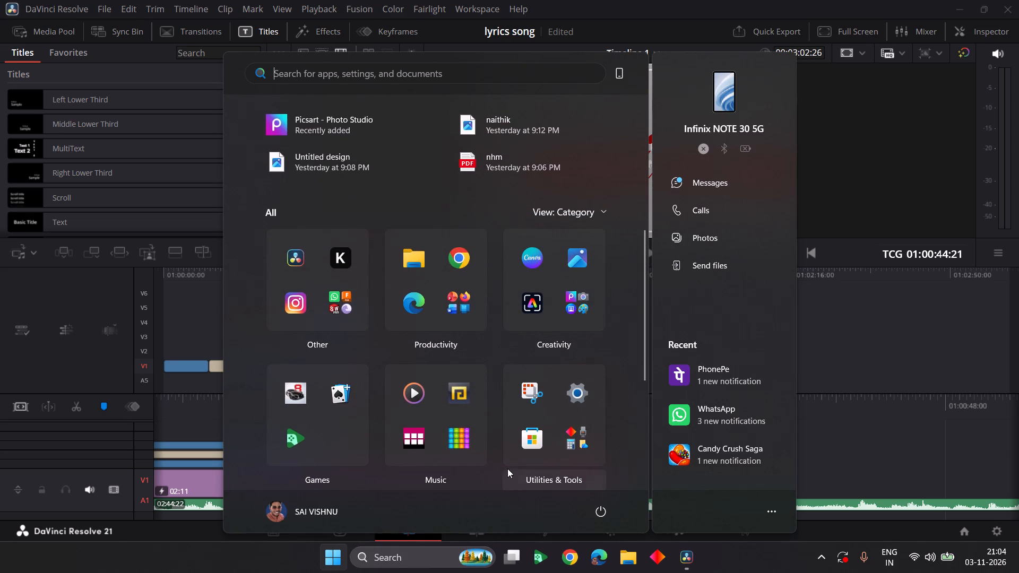
scroll(507, 468, "down", 1)
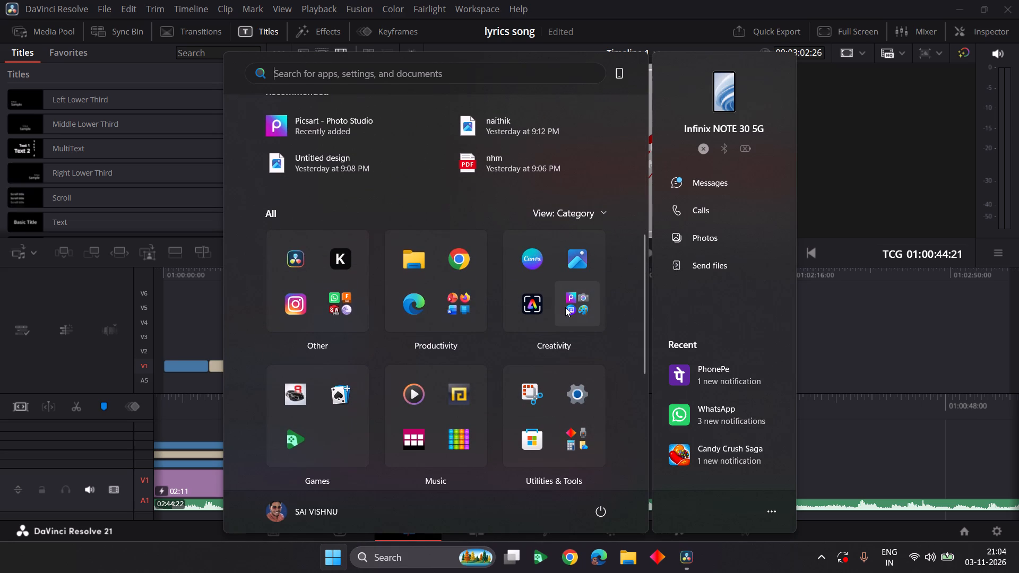
left_click(549, 269)
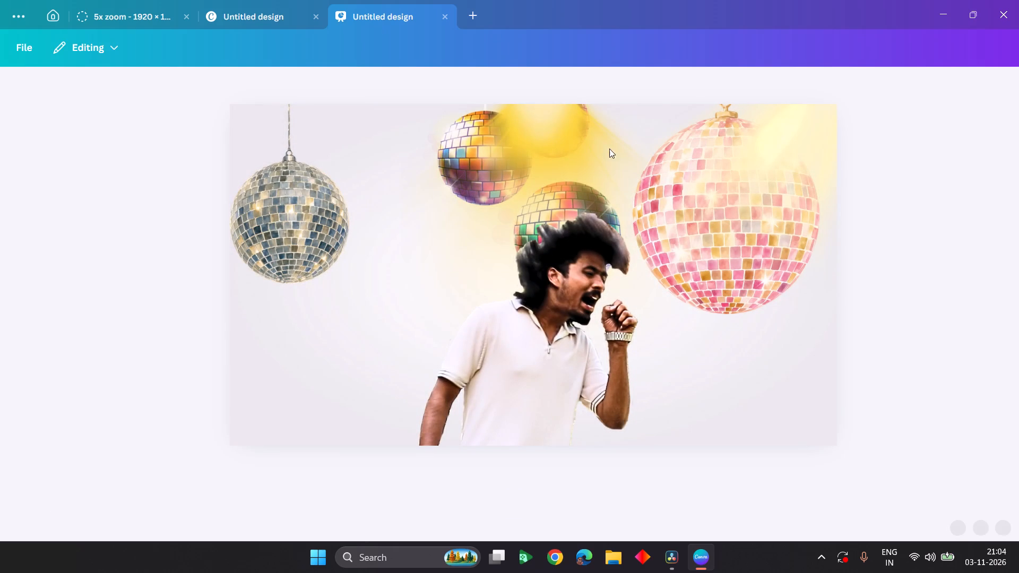
Select the cutout image of the singing man in the disco-ball presentation design.
left_click(580, 317)
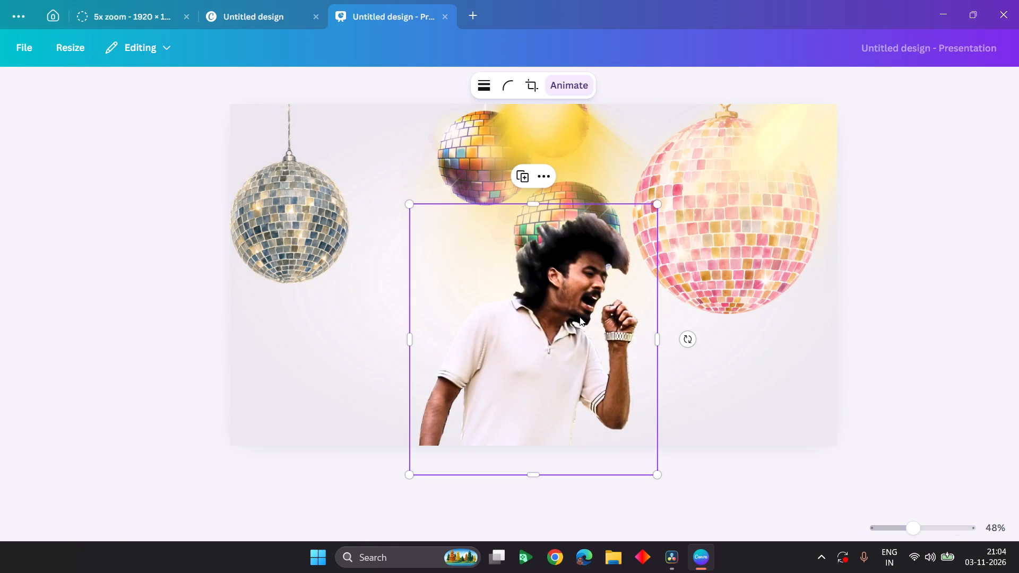
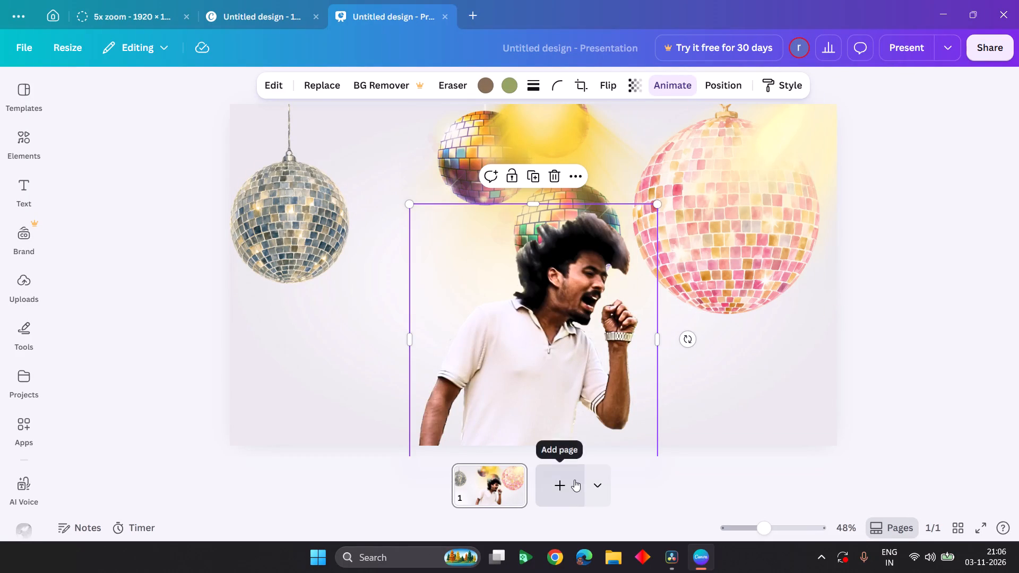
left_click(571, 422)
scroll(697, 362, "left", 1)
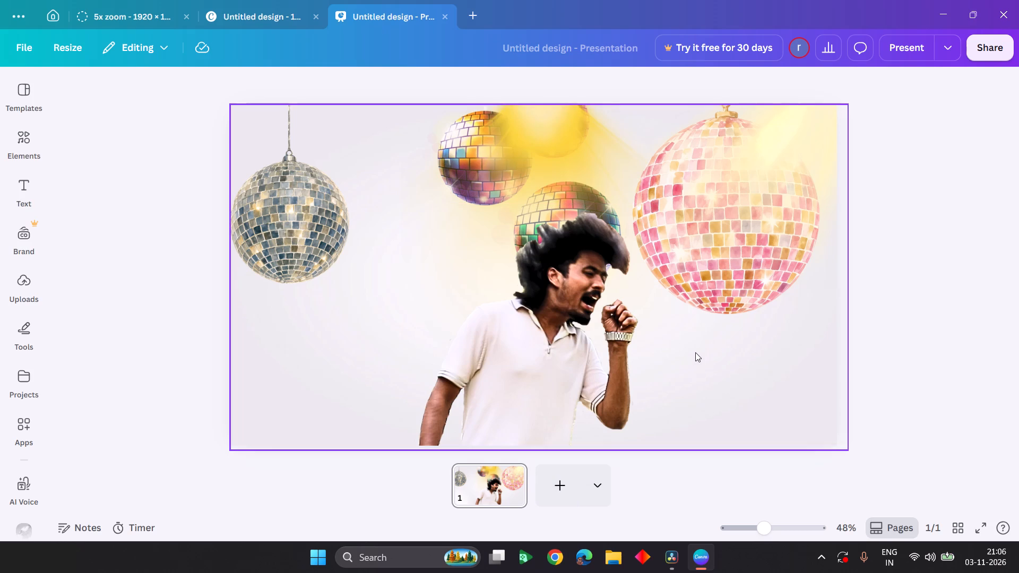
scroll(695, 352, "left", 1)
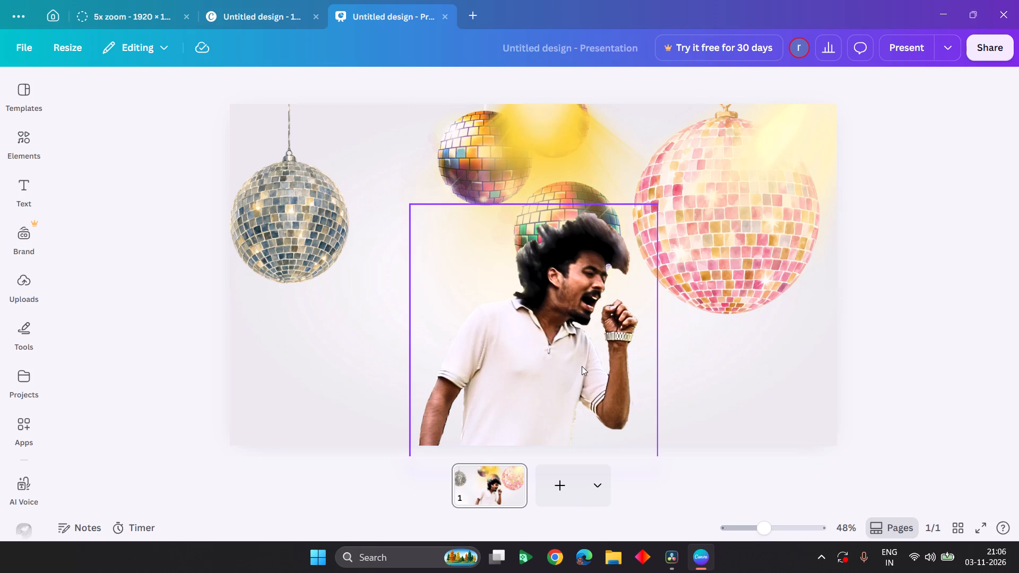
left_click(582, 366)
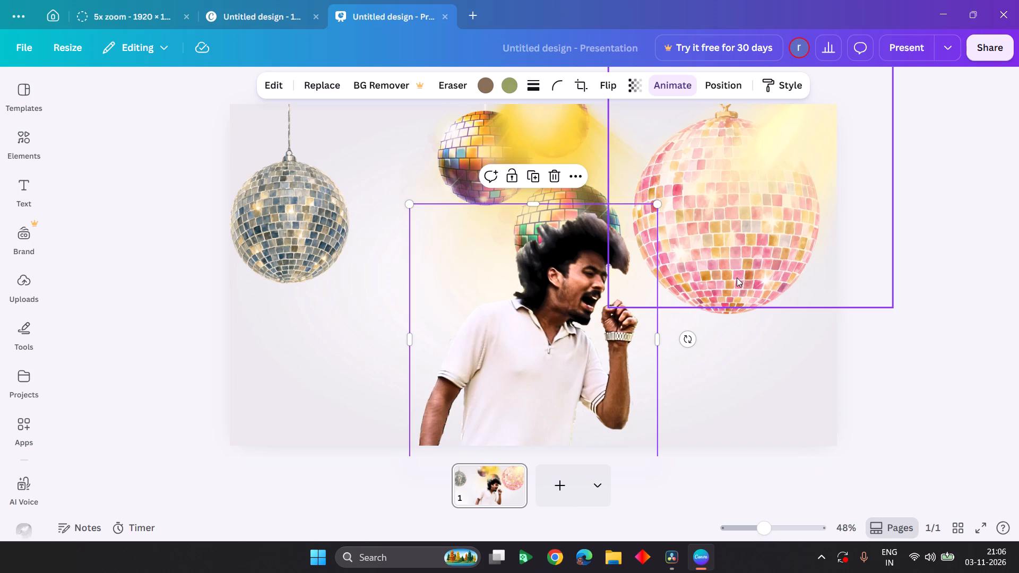
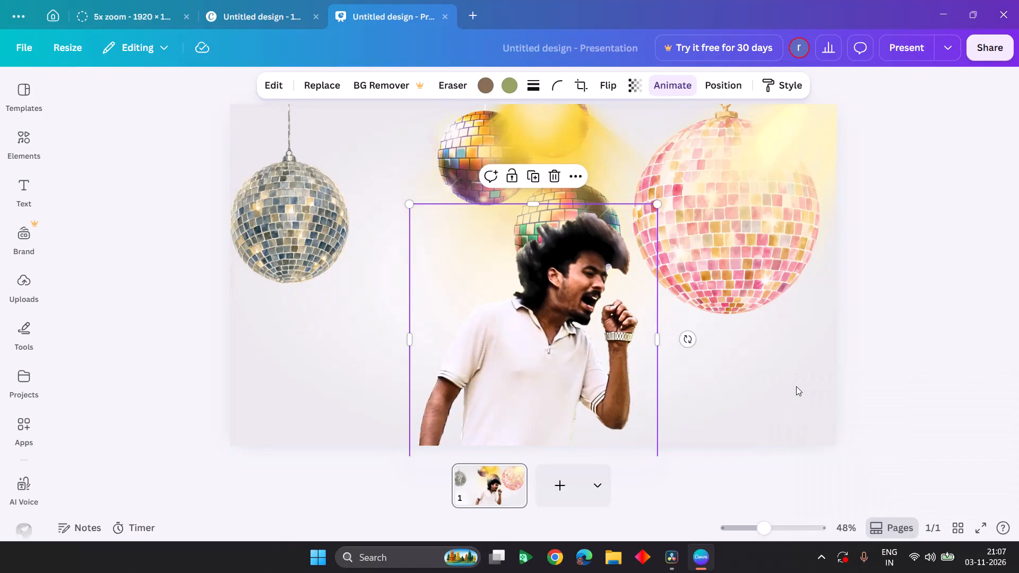
Preview the disco-ball design with the singing man as a full-screen presentation, and return to the editor.
left_click(906, 337)
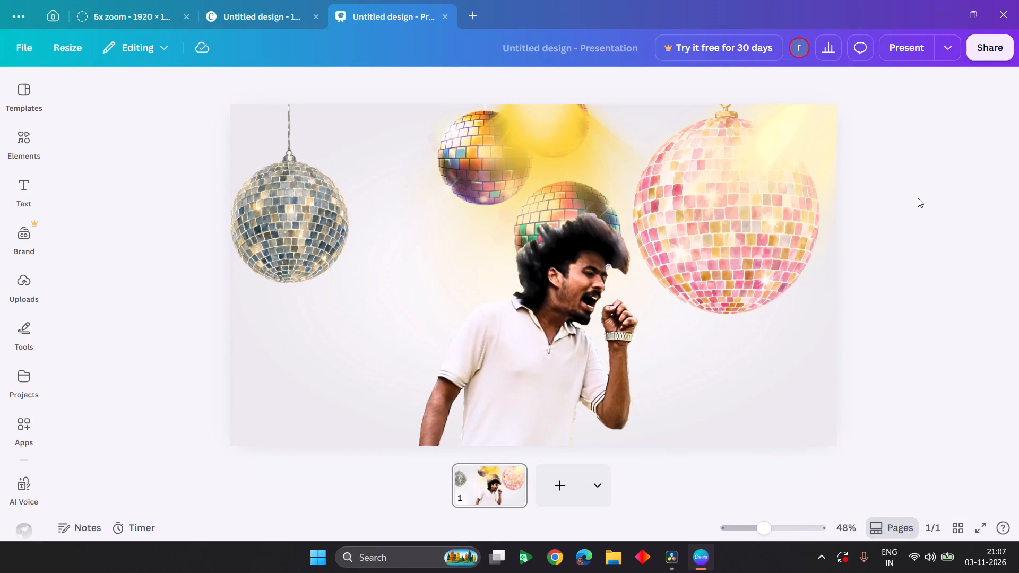
left_click(916, 42)
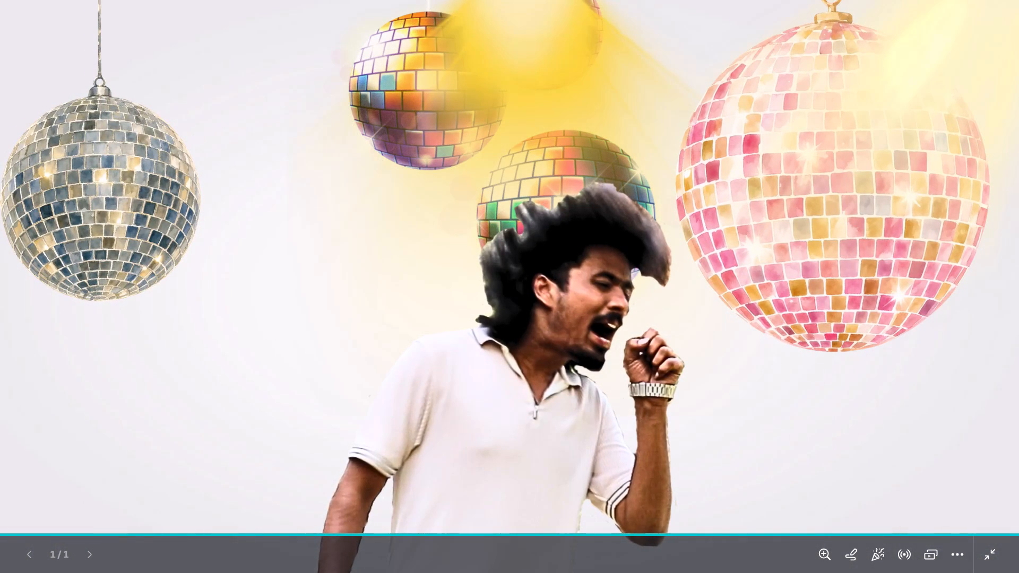
key("Escape")
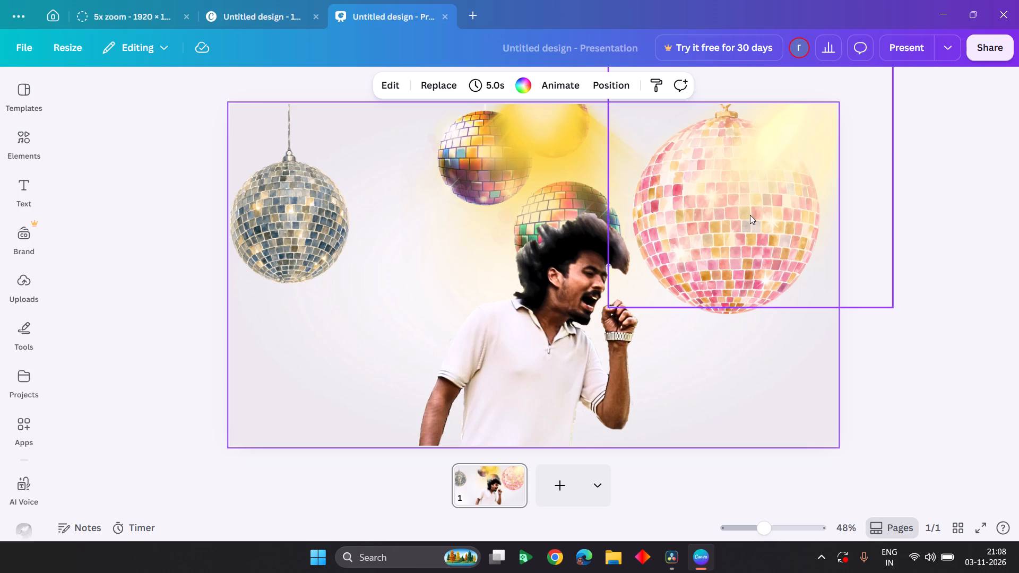
Download only the singing man cutout from the design as an MP4 video.
left_click(575, 348)
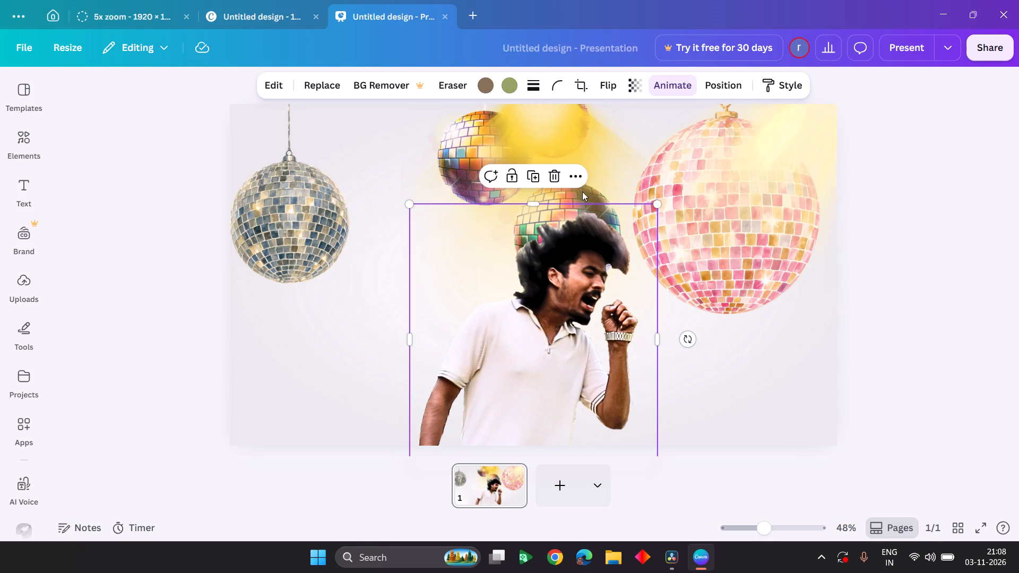
left_click(577, 177)
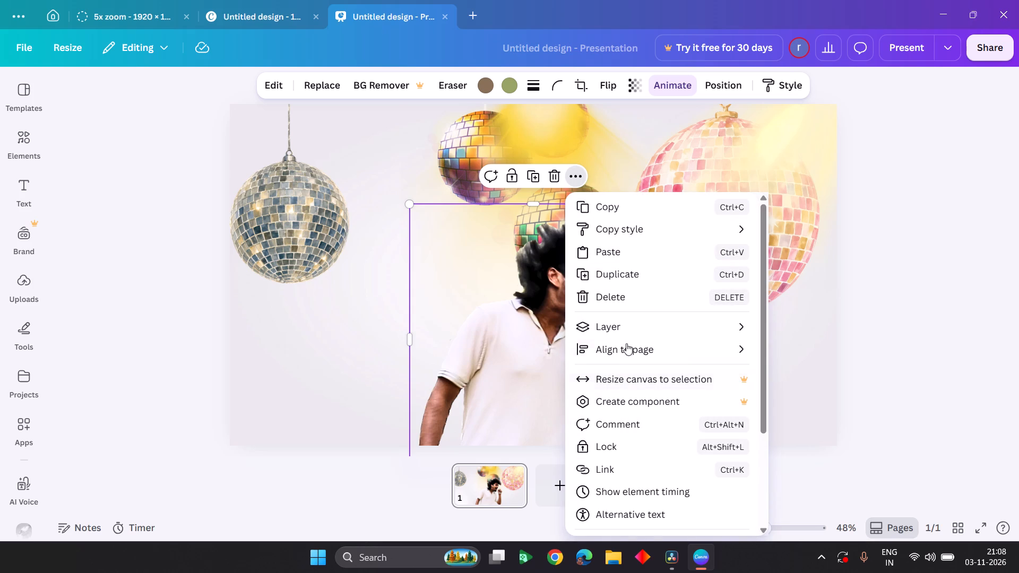
scroll(626, 340, "down", 3)
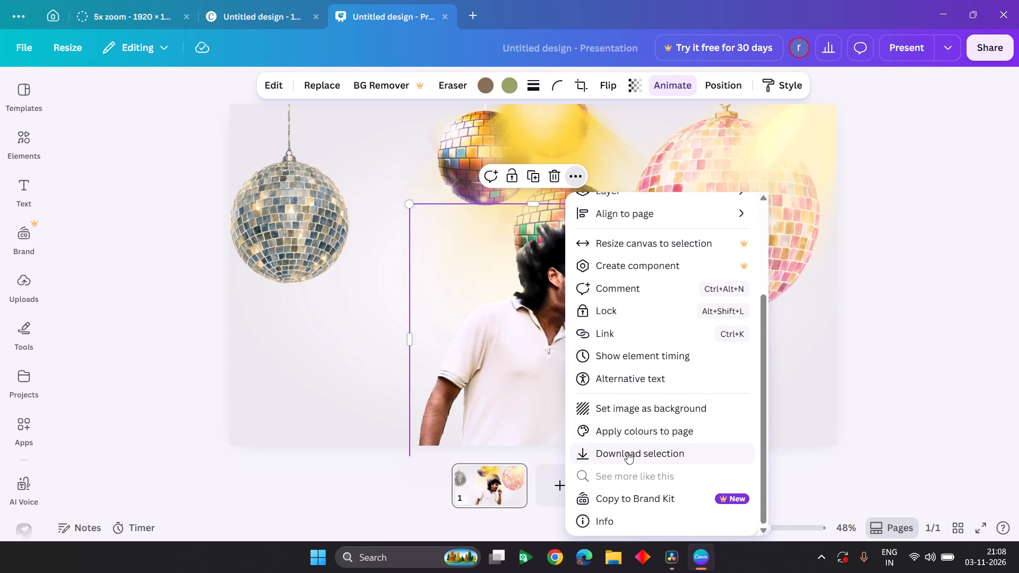
left_click(627, 452)
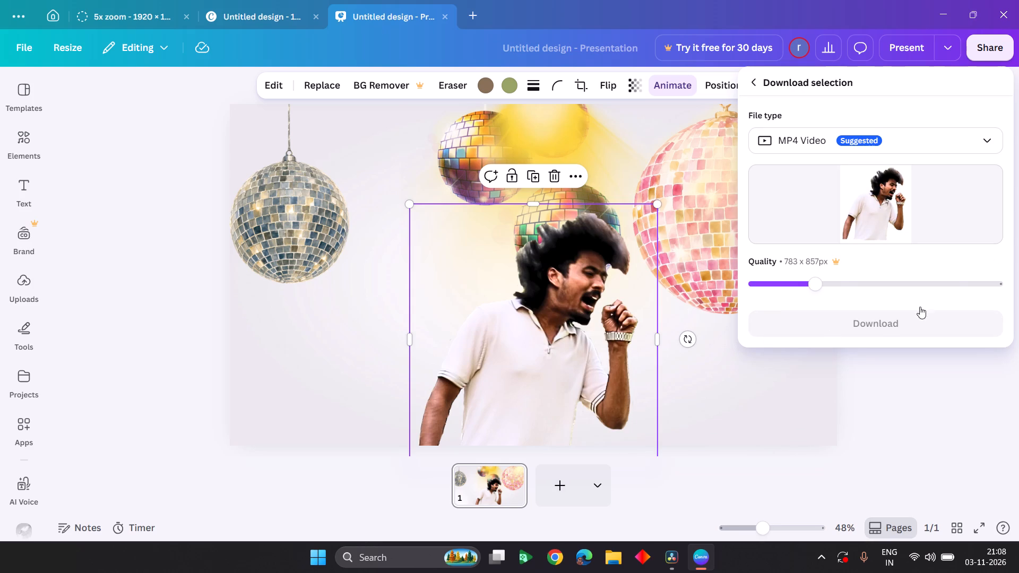
left_click(880, 326)
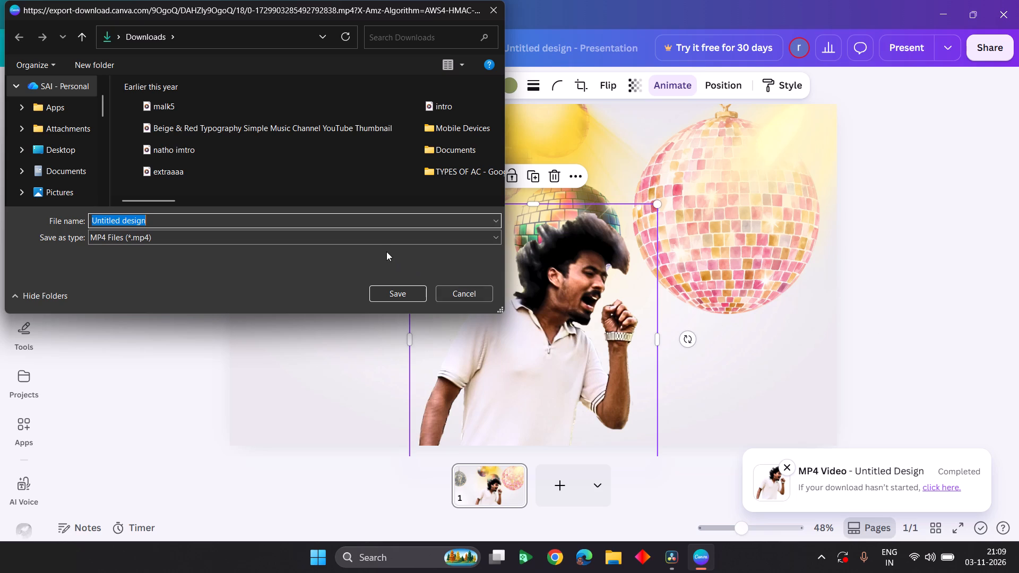
Save the downloaded video in the Downloads folder under the name altiment.
left_click(386, 222)
key("BackSpace")
key("BackSpace")
key("BackSpace")
key("BackSpace")
key("BackSpace")
key("BackSpace")
key("BackSpace")
key("BackSpace")
key("BackSpace")
key("BackSpace")
key("BackSpace")
key("BackSpace")
key("BackSpace")
key("BackSpace")
key("BackSpace")
key("BackSpace")
key("BackSpace")
key("BackSpace")
key("BackSpace")
key("BackSpace")
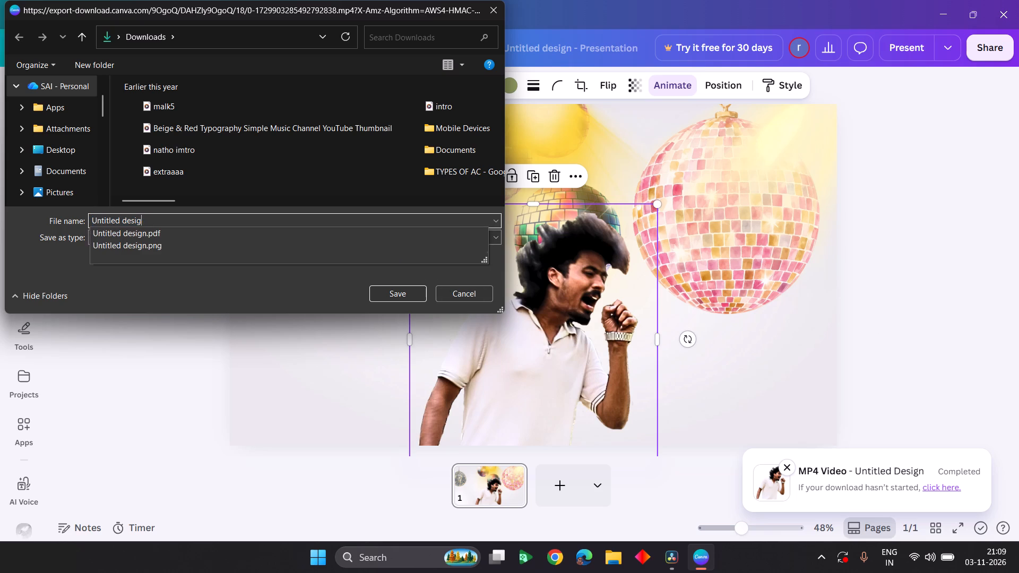
type("alti")
type("ment")
key("Return")
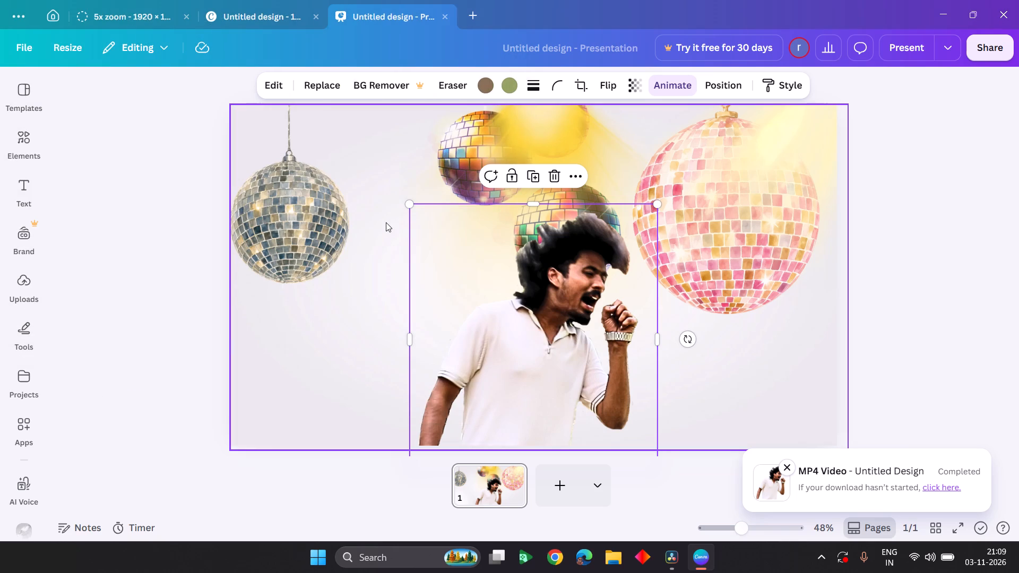
Switch to DaVinci Resolve and review the timeline section with the "paatane paadinche ee poota" lyrics.
left_click(670, 557)
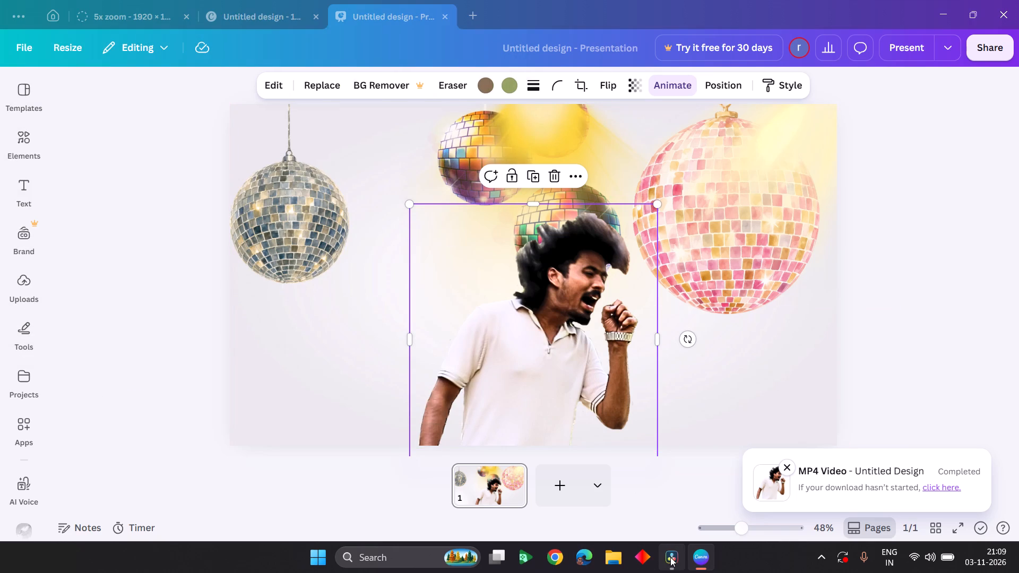
double_click(666, 563)
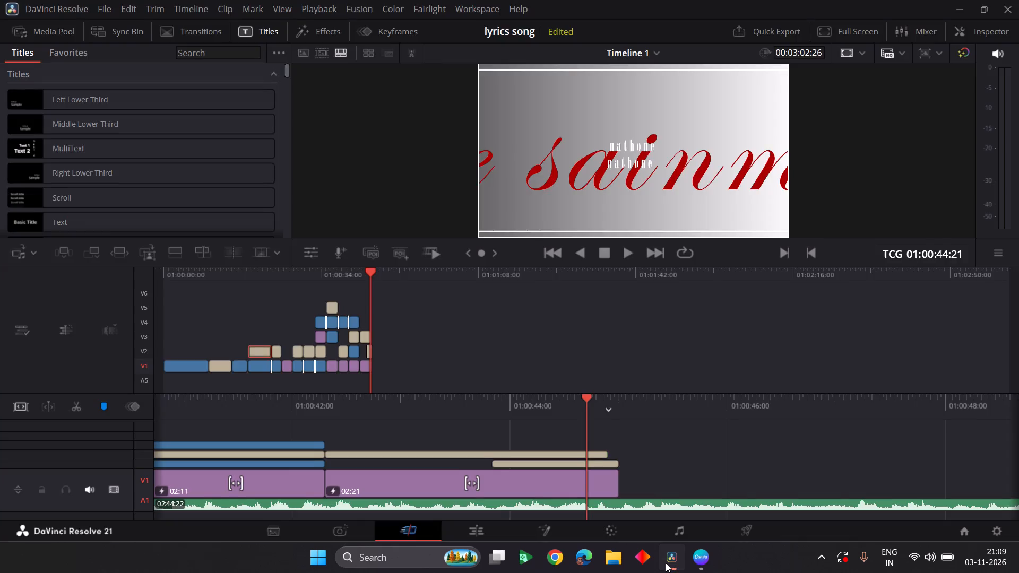
left_click(666, 563)
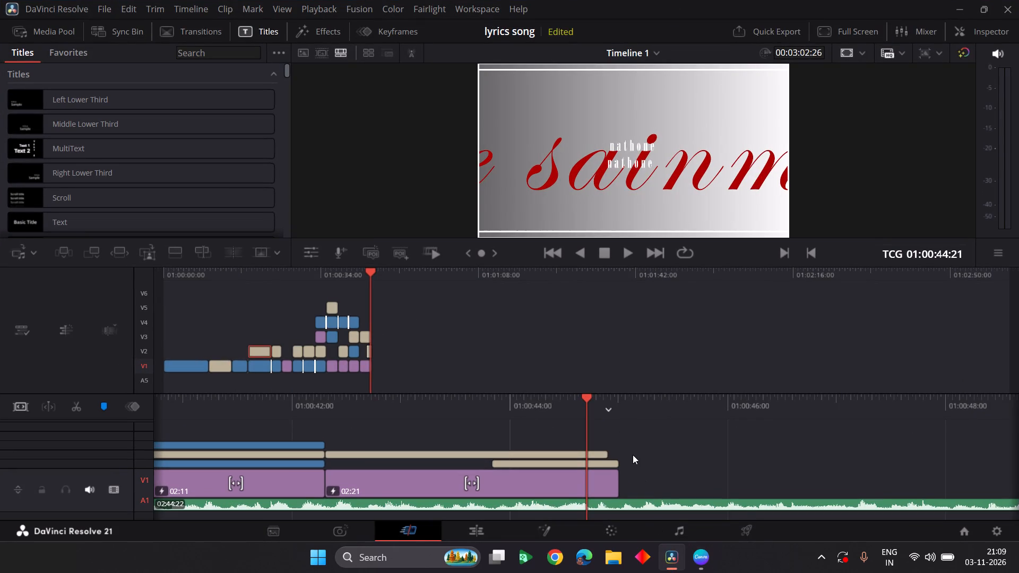
scroll(633, 455, "right", 1)
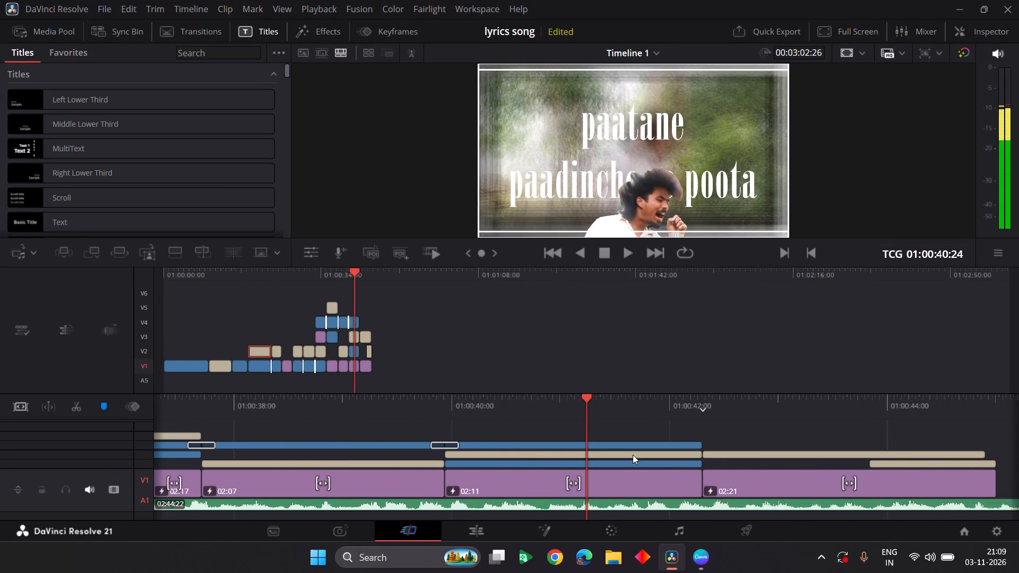
scroll(633, 455, "right", 1)
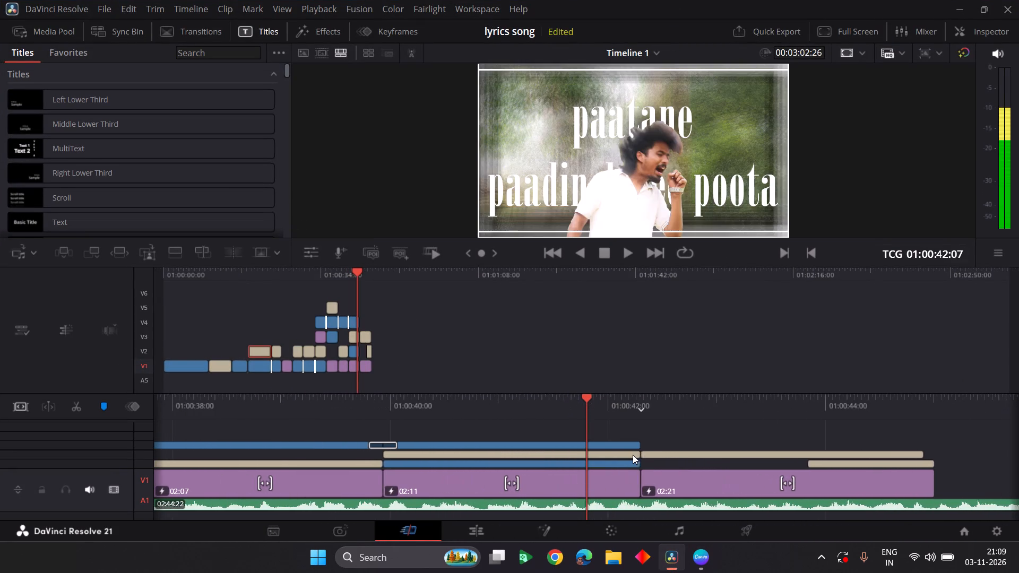
scroll(633, 455, "right", 1)
left_click(601, 480)
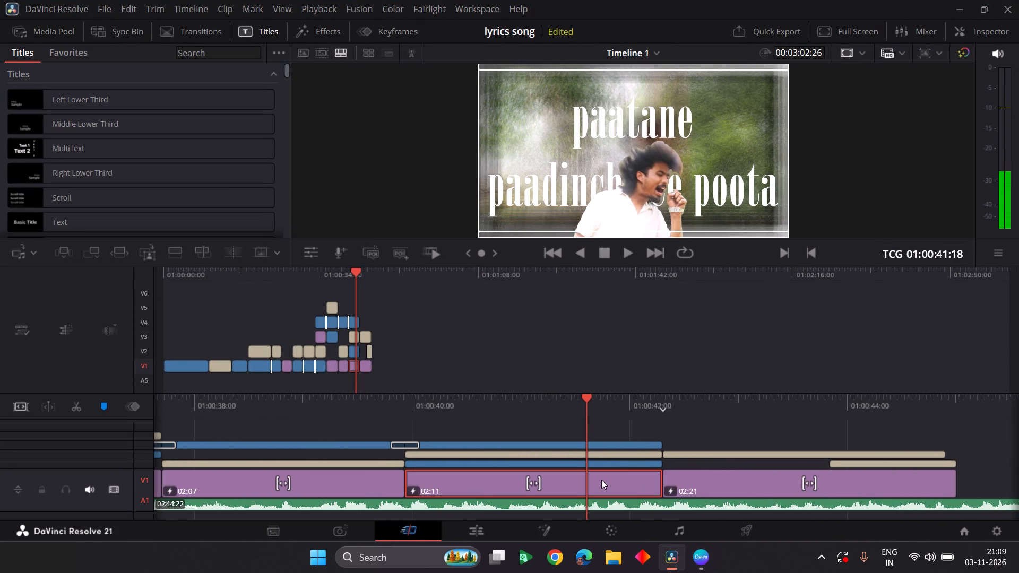
scroll(601, 480, "right", 1)
left_click(548, 431)
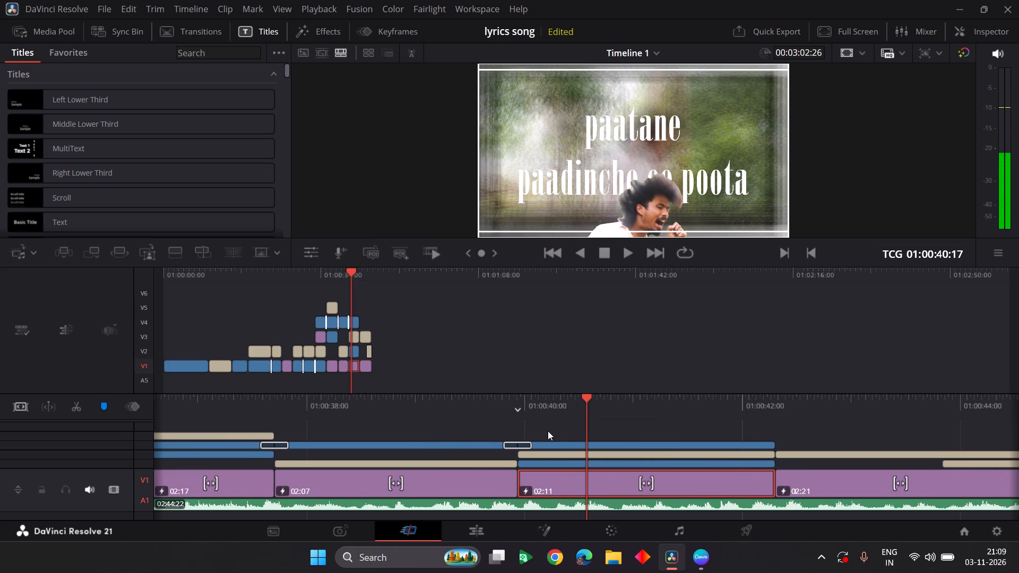
Open File Explorer at its Home view and return to DaVinci Resolve.
left_click(616, 559)
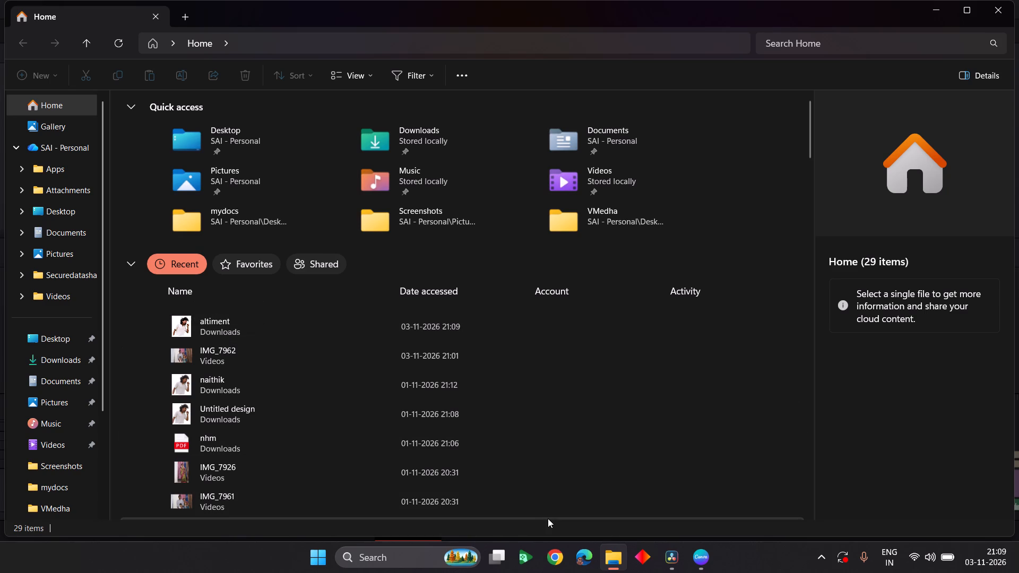
left_click(673, 565)
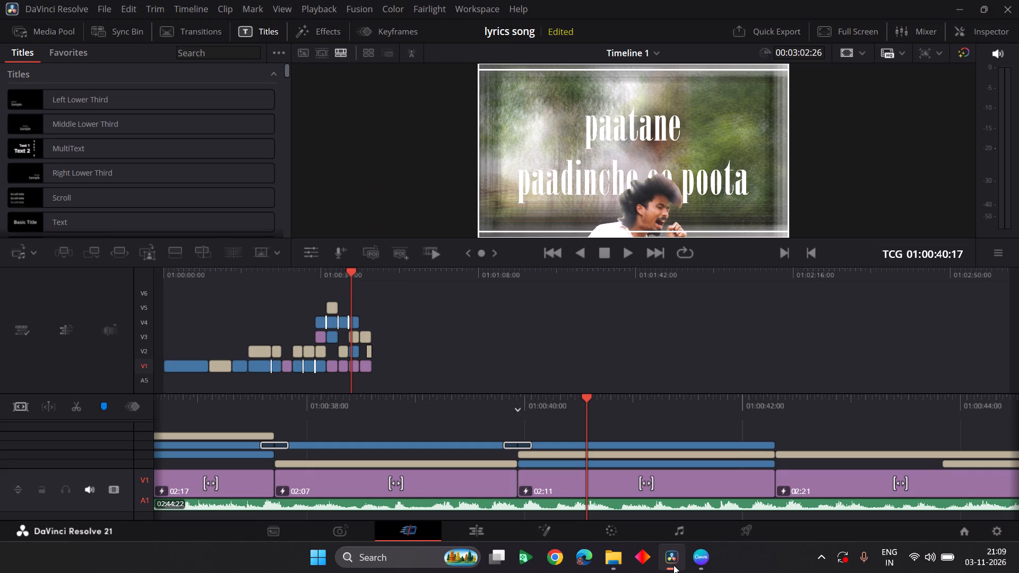
Scrub the timeline from the "maatane" group shot to its last clips and play back the "nathone nathone" and "ee sainma" titles.
scroll(650, 470, "left", 1)
scroll(650, 470, "right", 1)
scroll(650, 470, "left", 1)
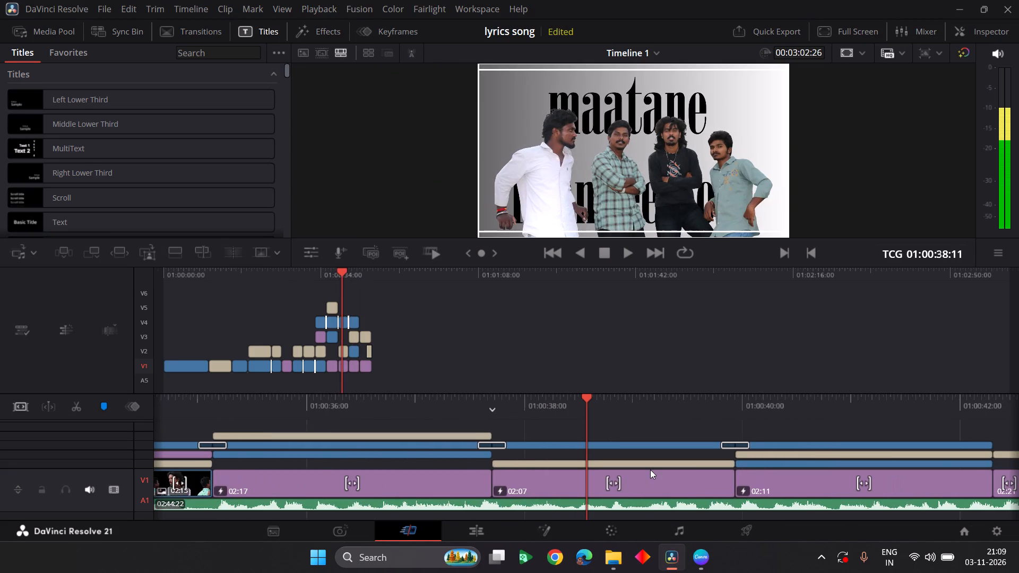
scroll(650, 470, "left", 2)
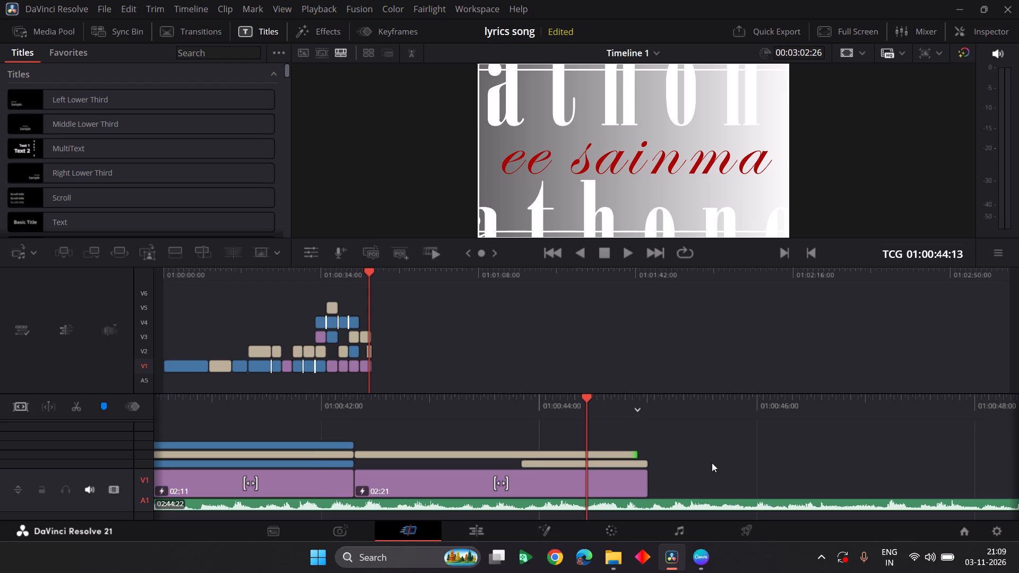
scroll(512, 421, "right", 1)
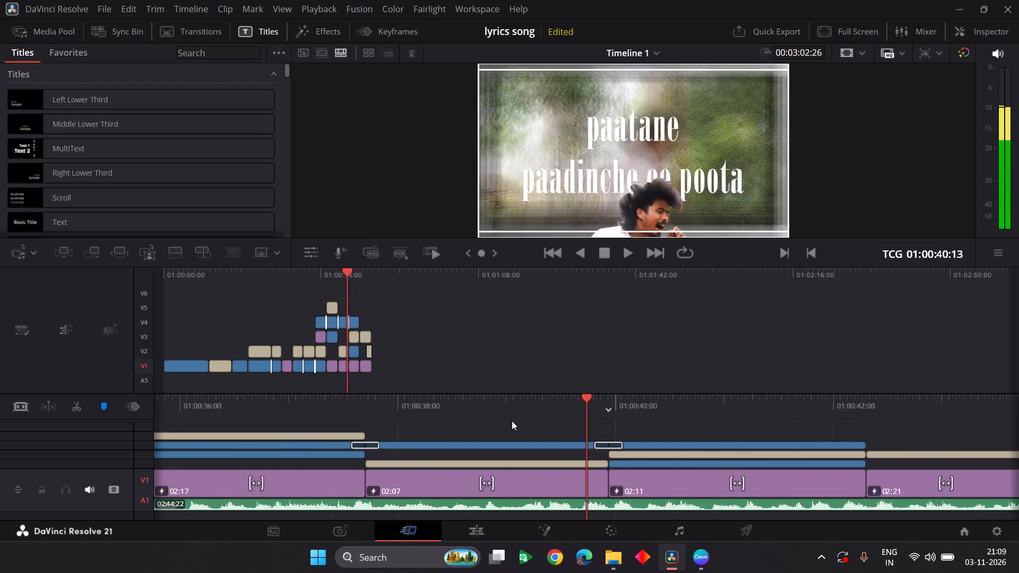
scroll(512, 421, "right", 1)
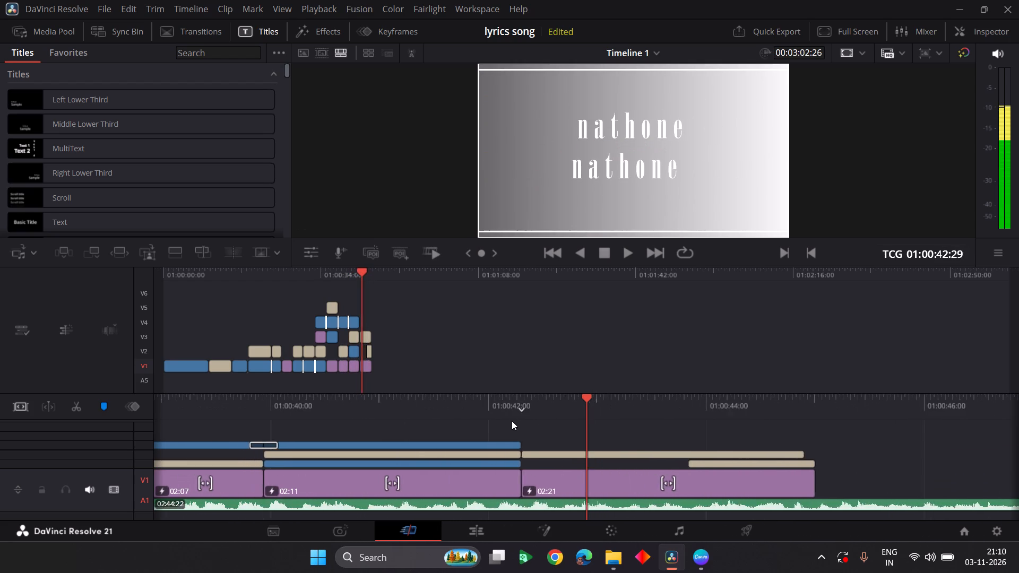
scroll(512, 421, "right", 1)
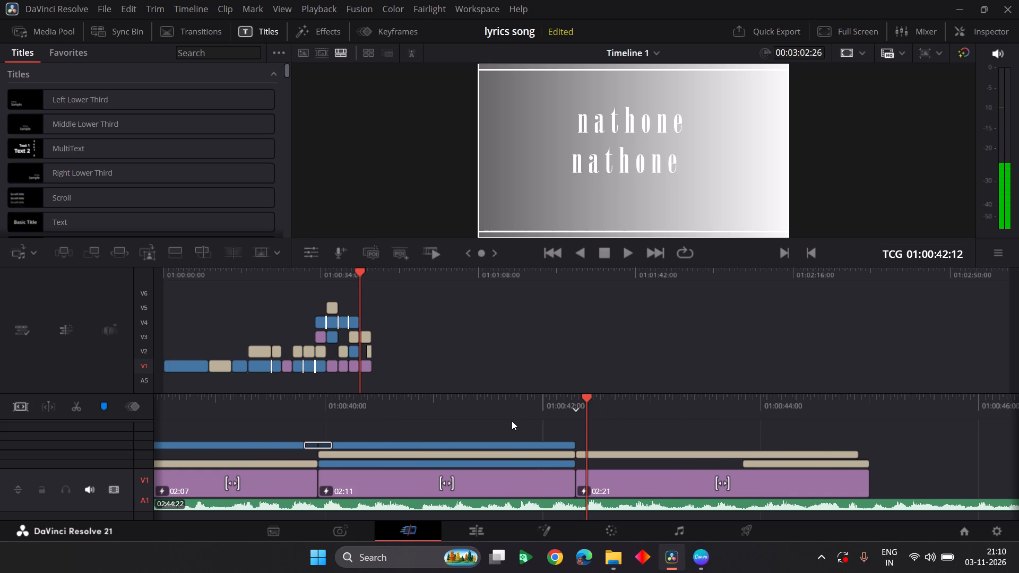
key("space")
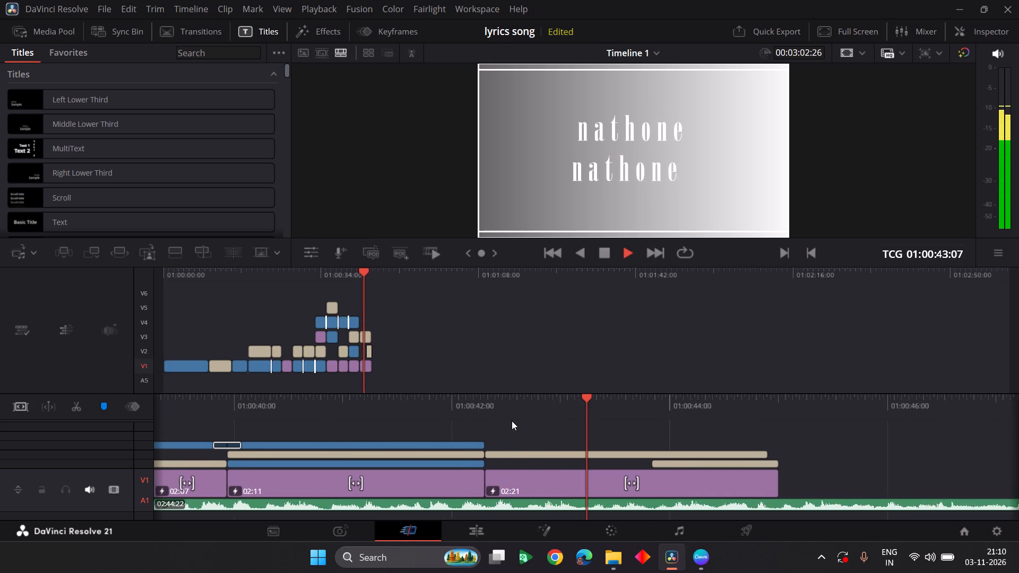
key("space")
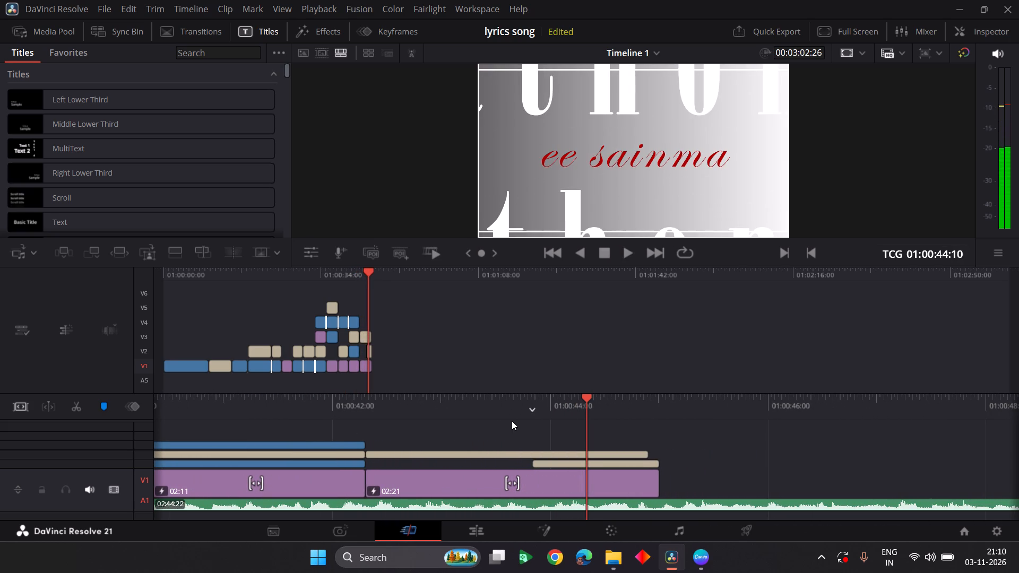
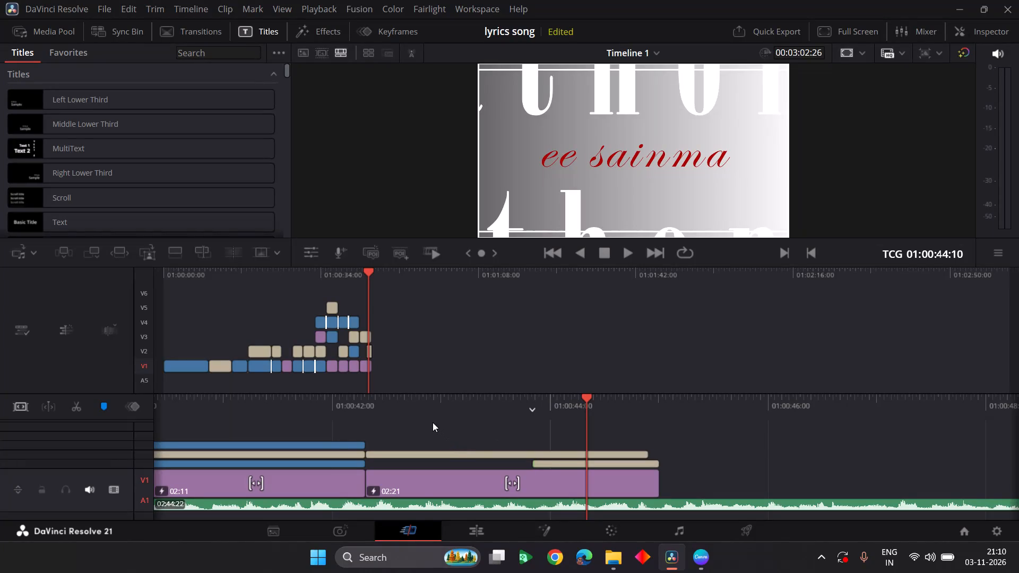
Replay the timeline from the "paatane paadinche ee poota" lyrics through the "nathone nathone" and "ee sainma" titles to review the sequence.
left_click(432, 422)
scroll(432, 422, "right", 1)
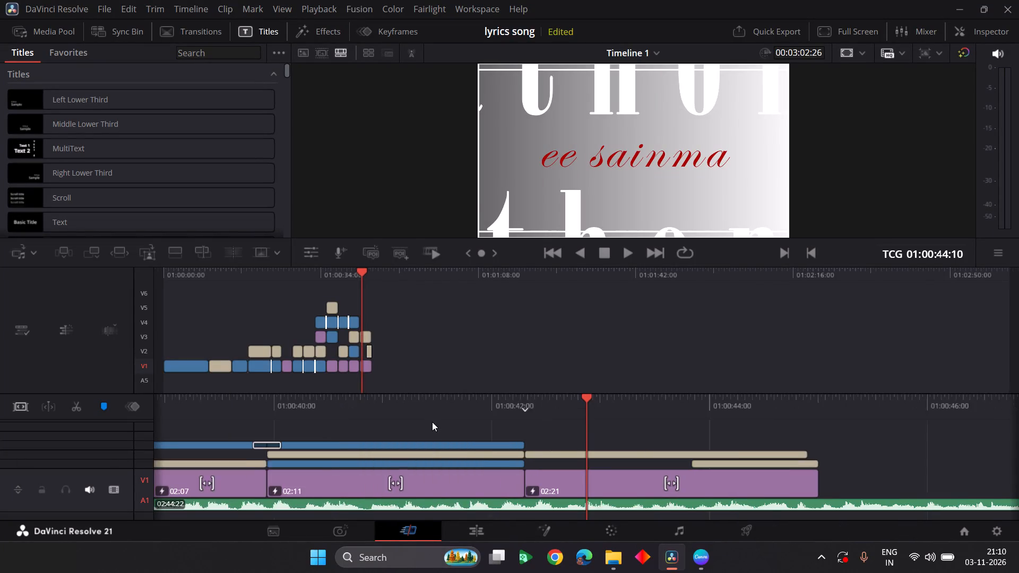
scroll(432, 422, "right", 1)
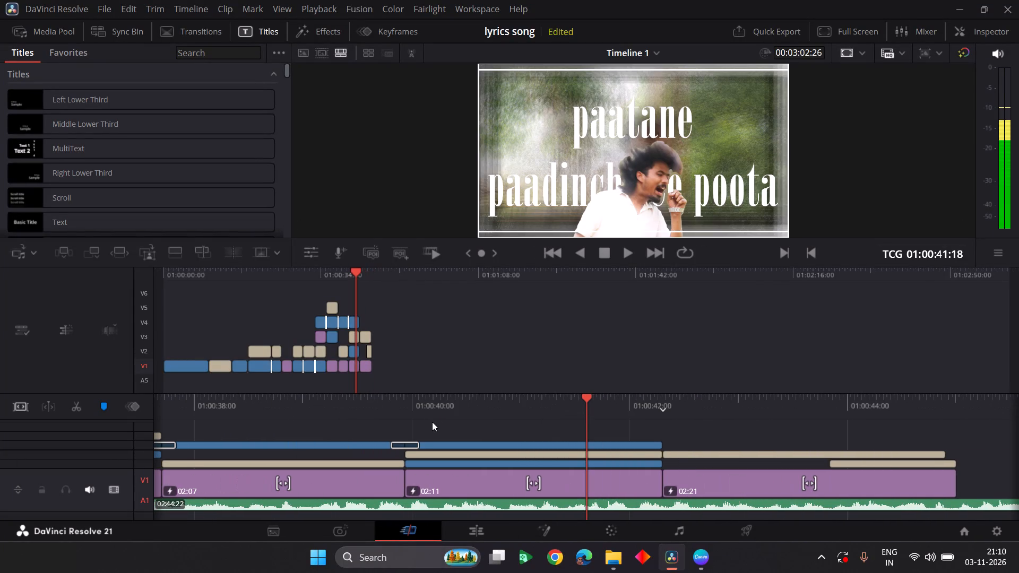
key("space")
key("space")
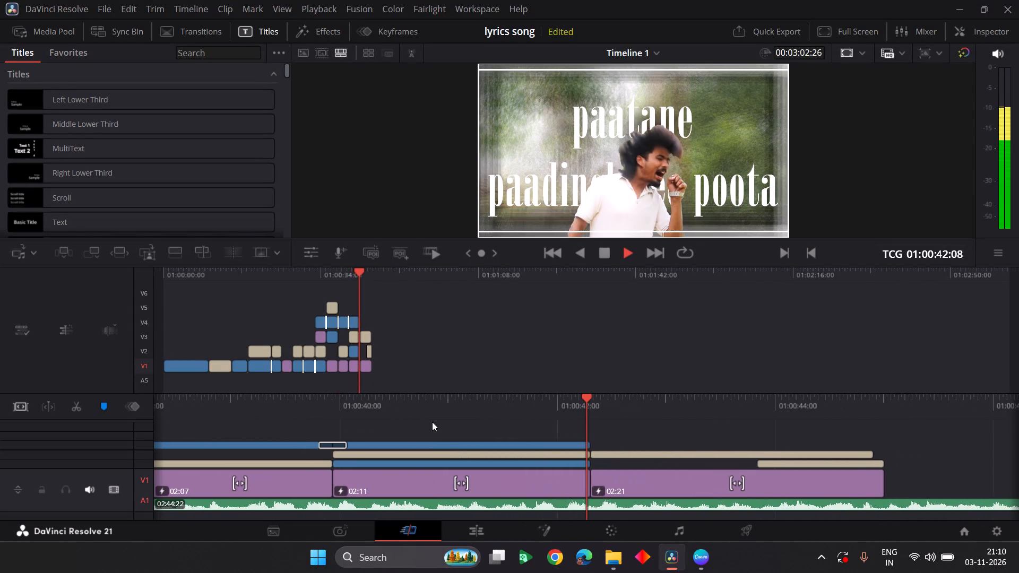
key("space")
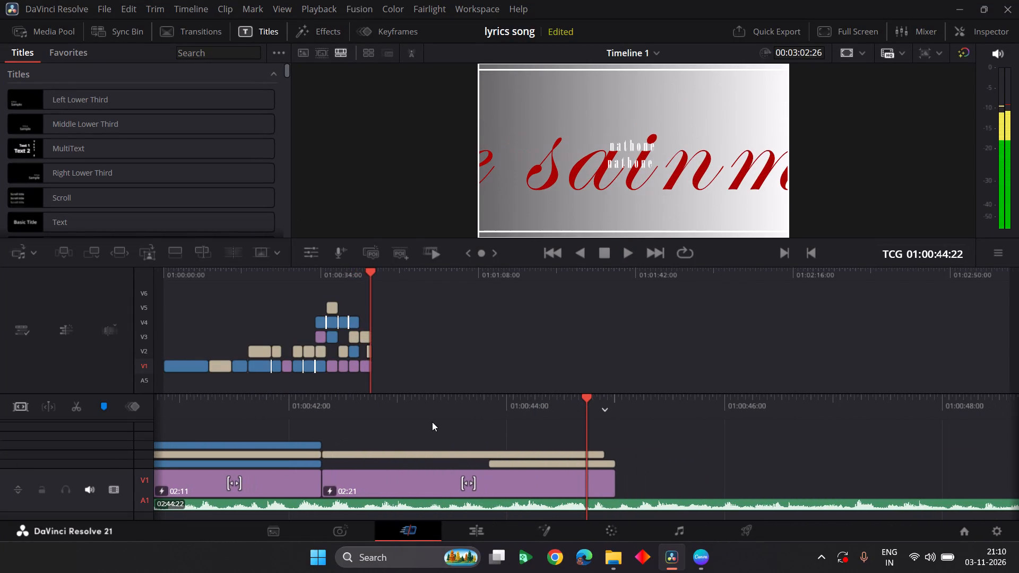
scroll(432, 422, "right", 1)
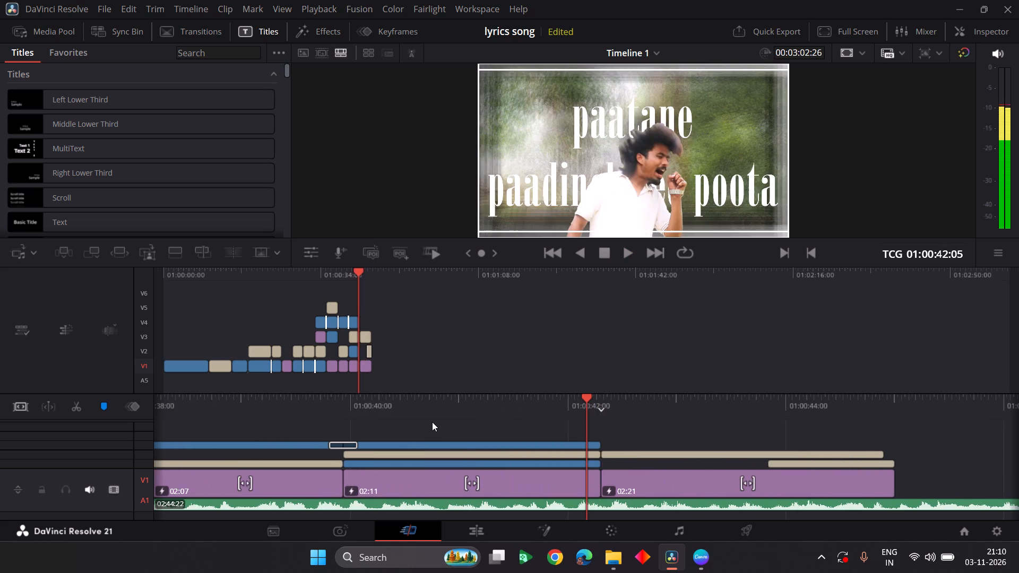
scroll(432, 422, "right", 1)
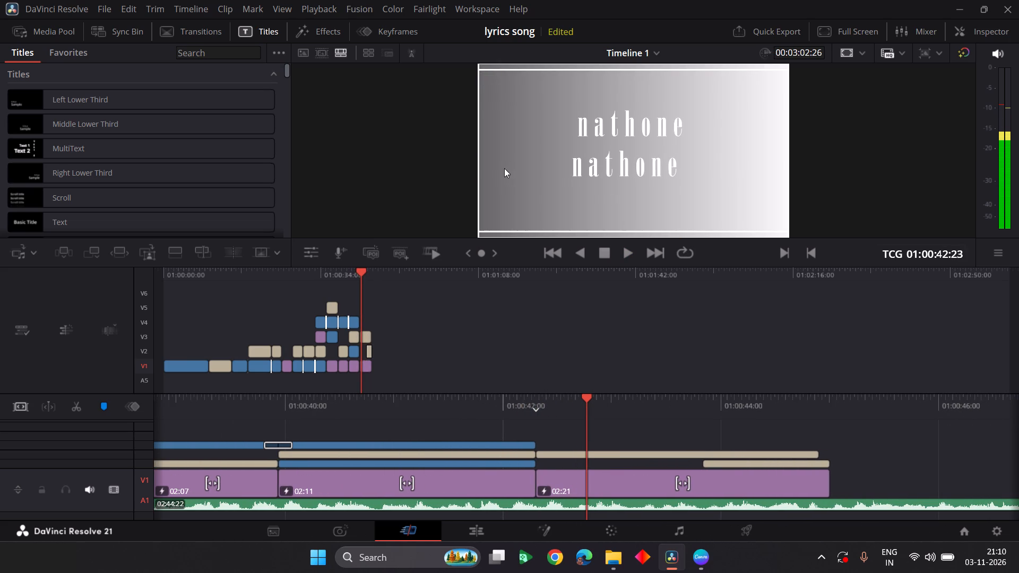